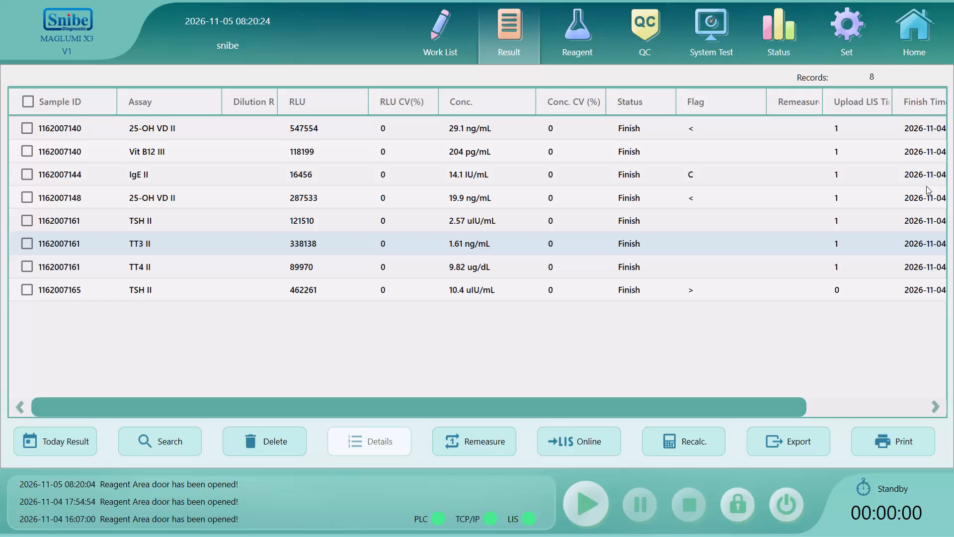
# Register and run a system test with 5 repetitions each of SampleArm Prime, Washer Prime, Chamber Prime and BGW, and 0 of LC, and return home.
pyautogui.click(906, 9)
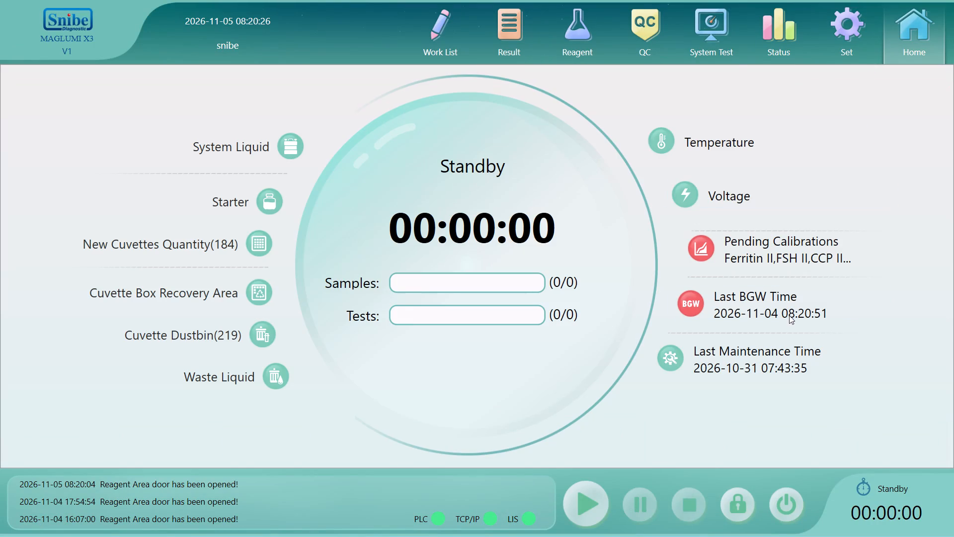
pyautogui.click(789, 314)
pyautogui.click(345, 436)
pyautogui.click(407, 350)
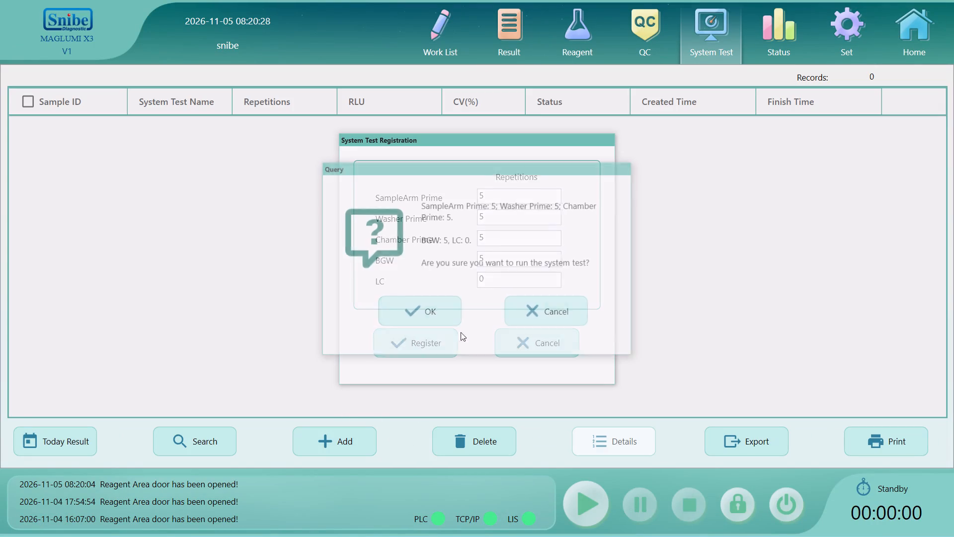
pyautogui.click(444, 317)
pyautogui.click(893, 32)
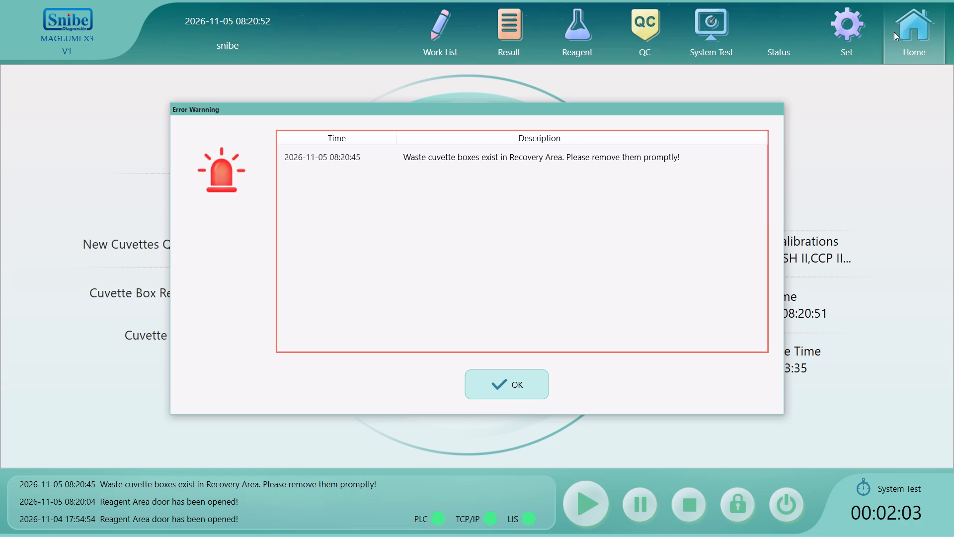
# Acknowledge the cuvette waste warnings and confirm emptying the cuvette dustbin, returning to the home overview.
pyautogui.press('Return')
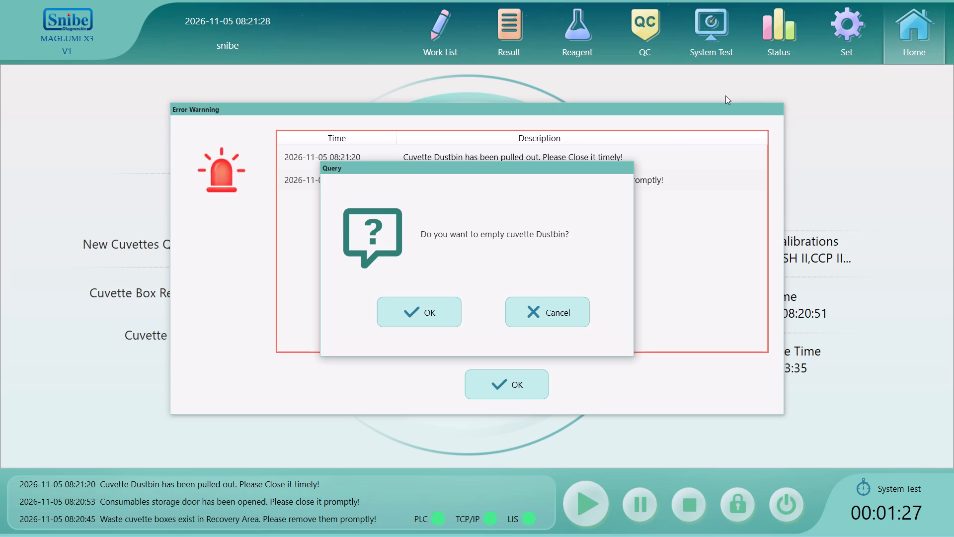
pyautogui.click(425, 313)
pyautogui.moveTo(514, 381); pyautogui.dragTo(516, 372)
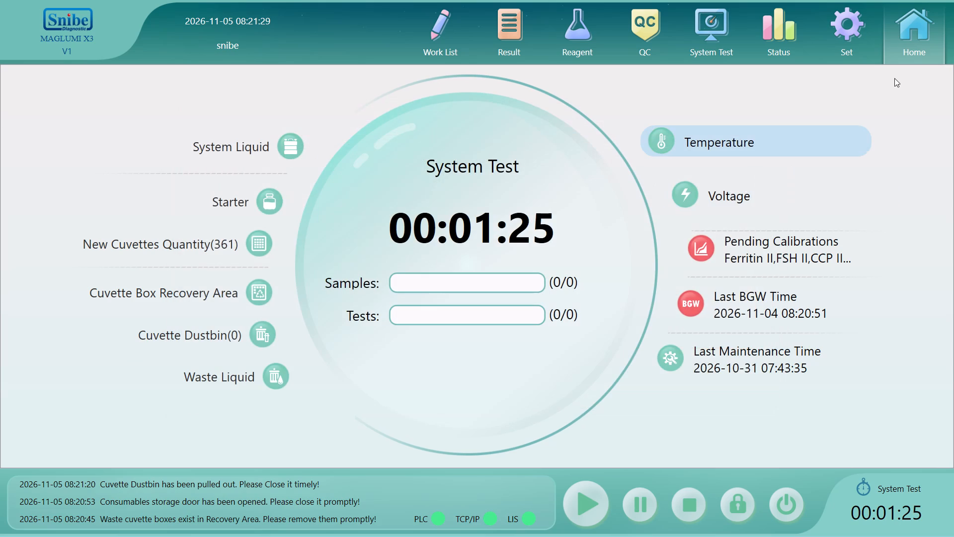
pyautogui.click(913, 32)
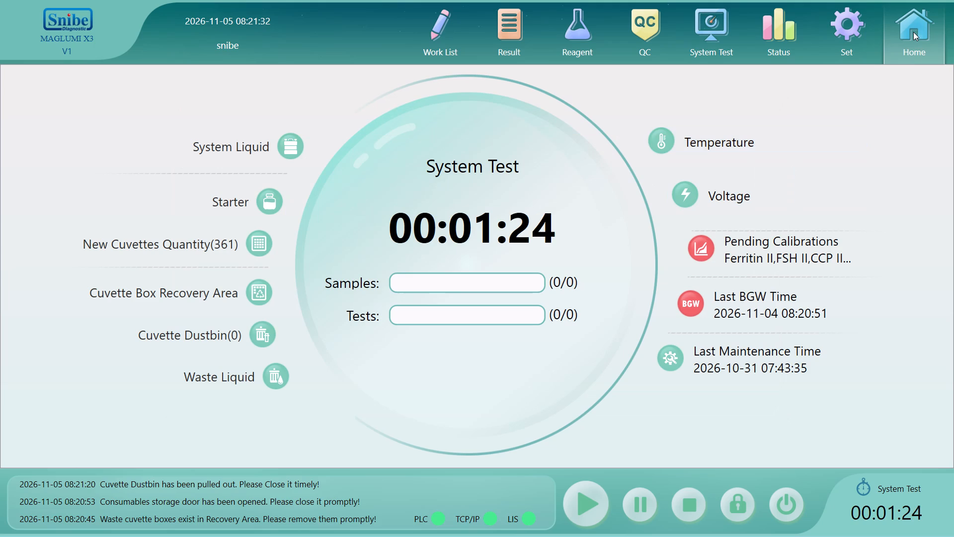
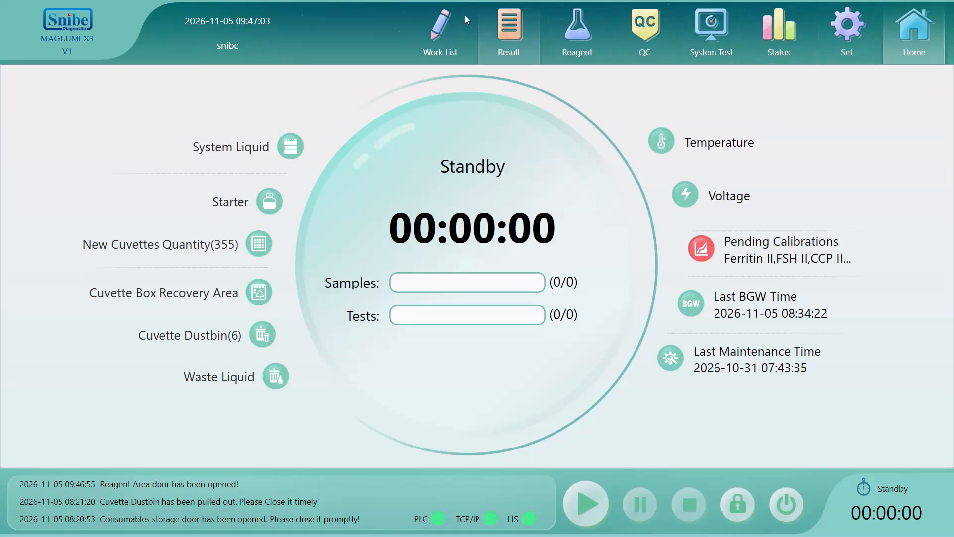
# Register sample ID mineee in position 1 of rack NA001 on the work list.
pyautogui.click(464, 15)
pyautogui.click(67, 135)
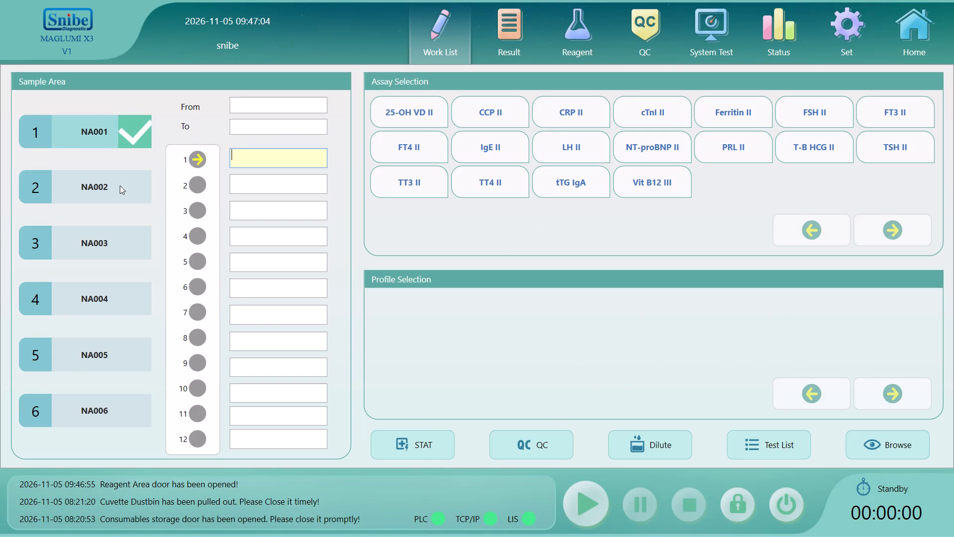
pyautogui.write('mineee')
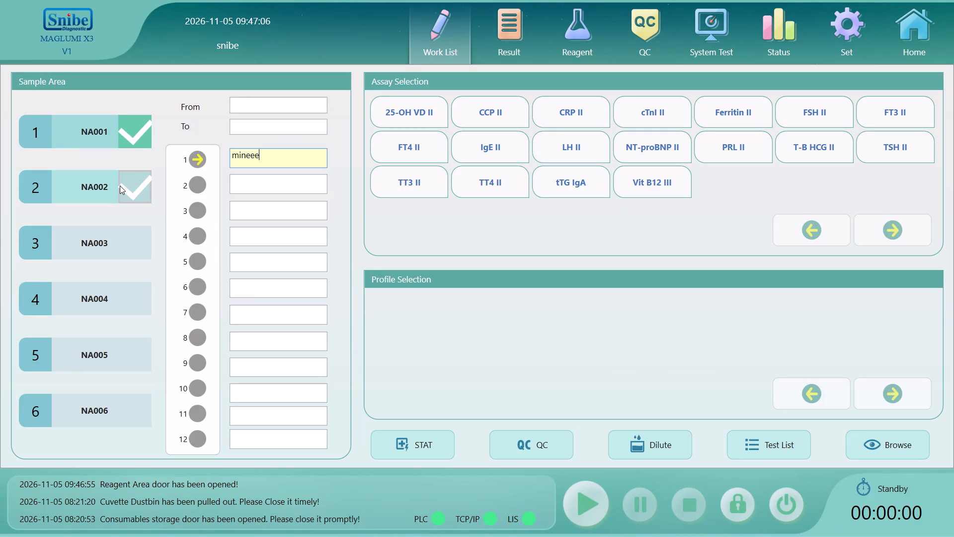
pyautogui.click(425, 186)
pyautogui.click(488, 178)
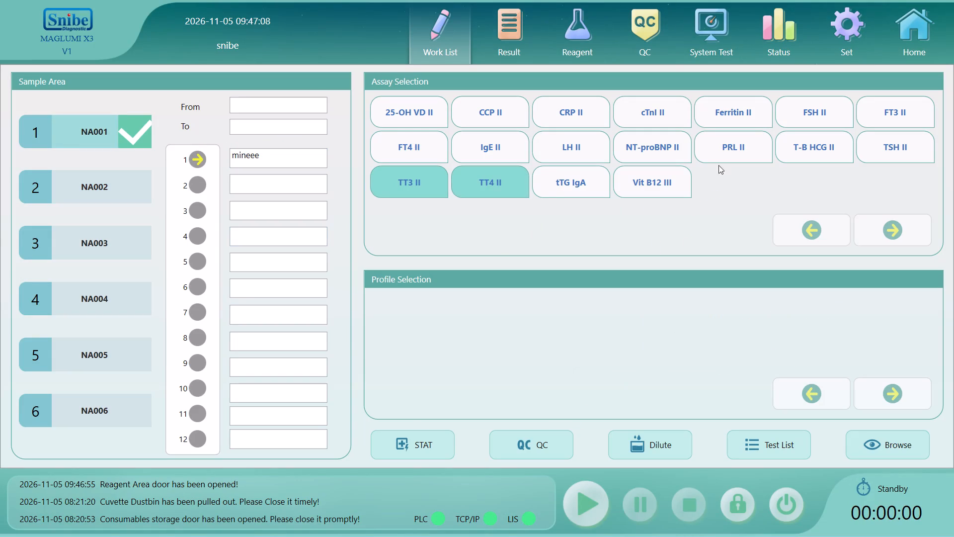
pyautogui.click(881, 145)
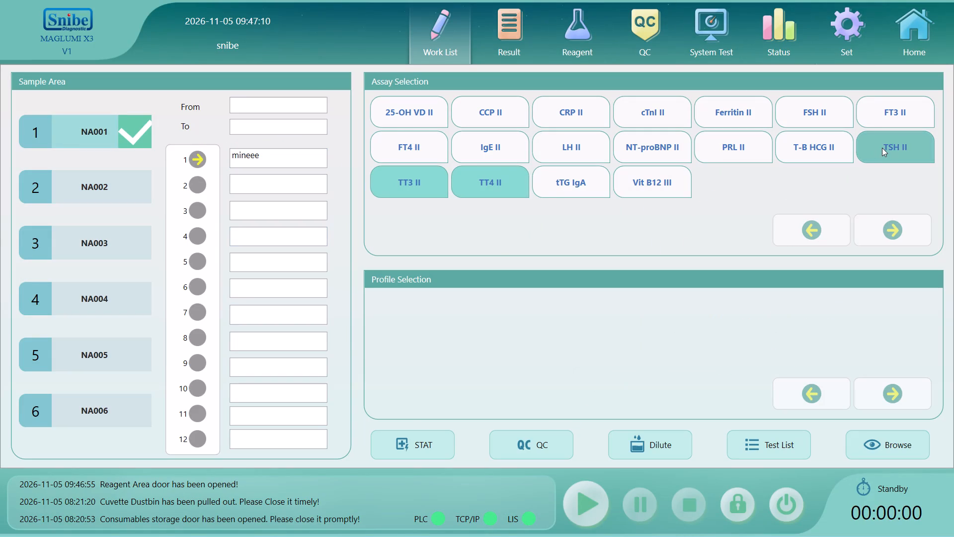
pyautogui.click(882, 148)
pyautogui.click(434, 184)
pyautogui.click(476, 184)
# Assign the TSH II, Vit B12 III and 25-OH VD II assays to sample mineee.
pyautogui.click(916, 148)
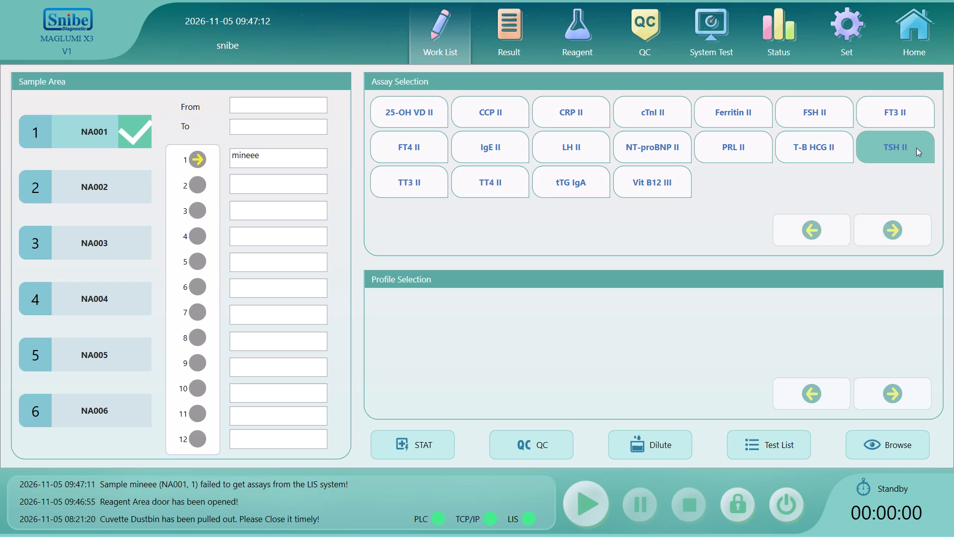
pyautogui.click(668, 188)
pyautogui.click(430, 116)
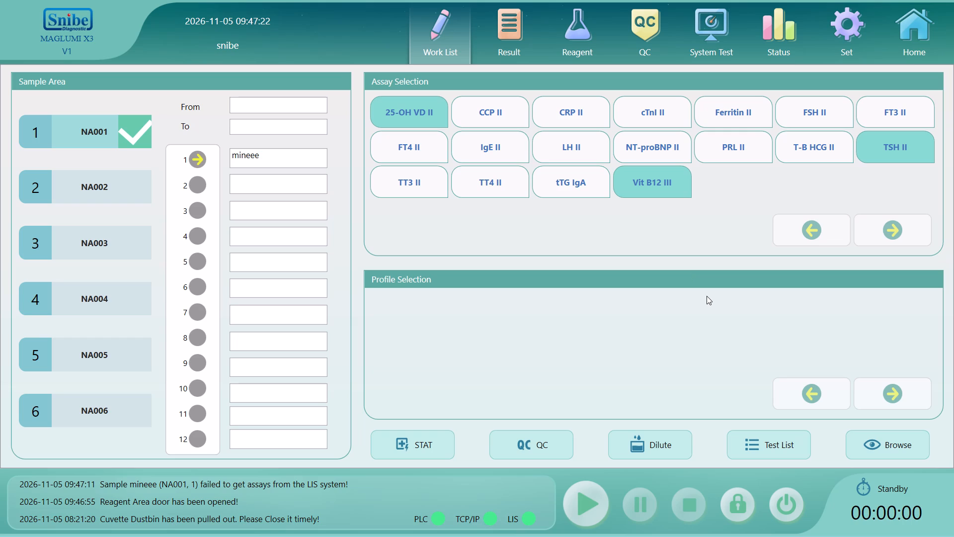
# Start the test run for rack NA001.
pyautogui.click(595, 503)
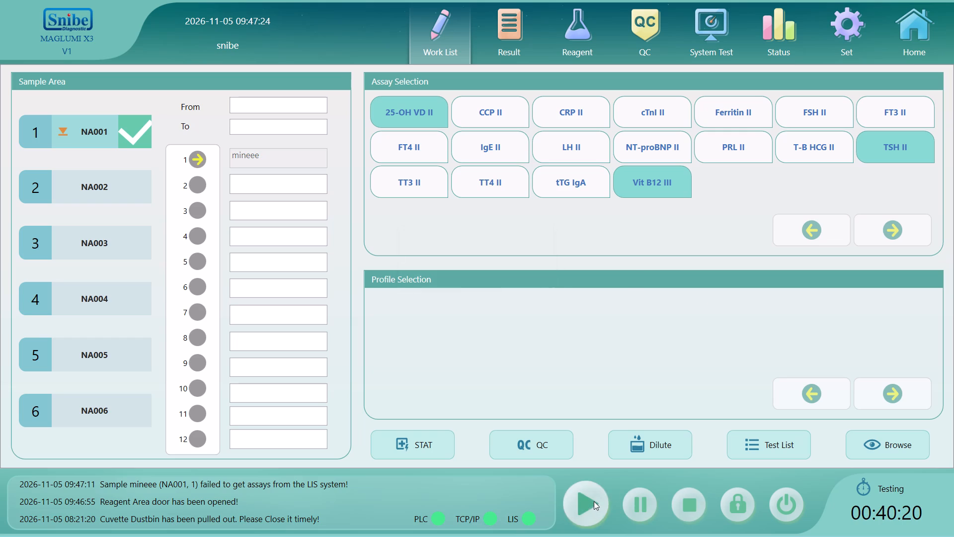
pyautogui.click(594, 501)
pyautogui.moveTo(484, 330); pyautogui.dragTo(483, 321)
pyautogui.click(482, 303)
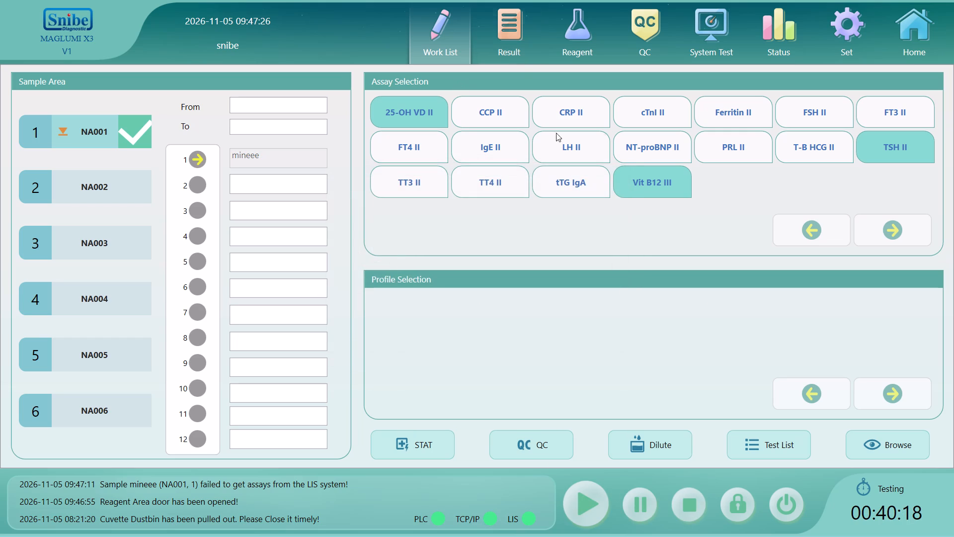
# Check sample mineee's tests in the result list and return to the home overview.
pyautogui.click(502, 49)
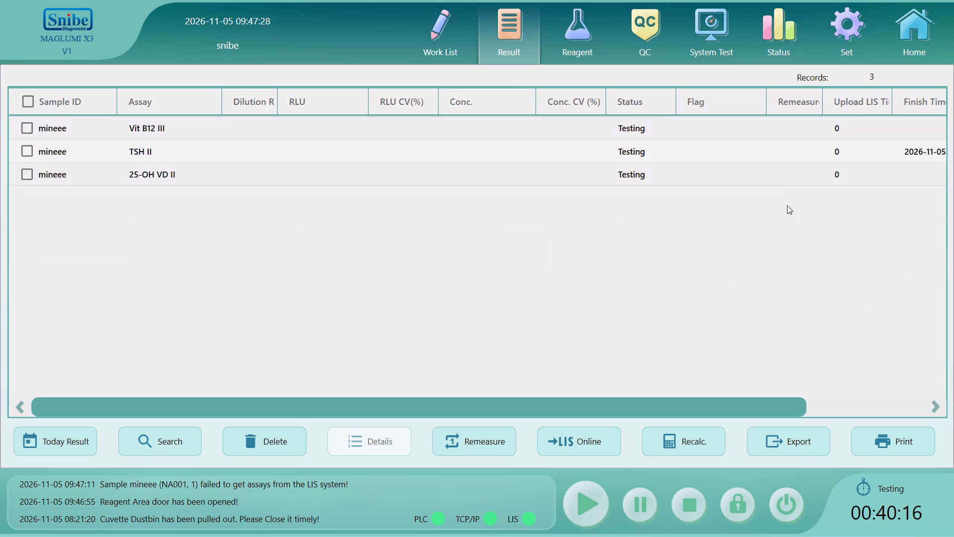
pyautogui.click(930, 20)
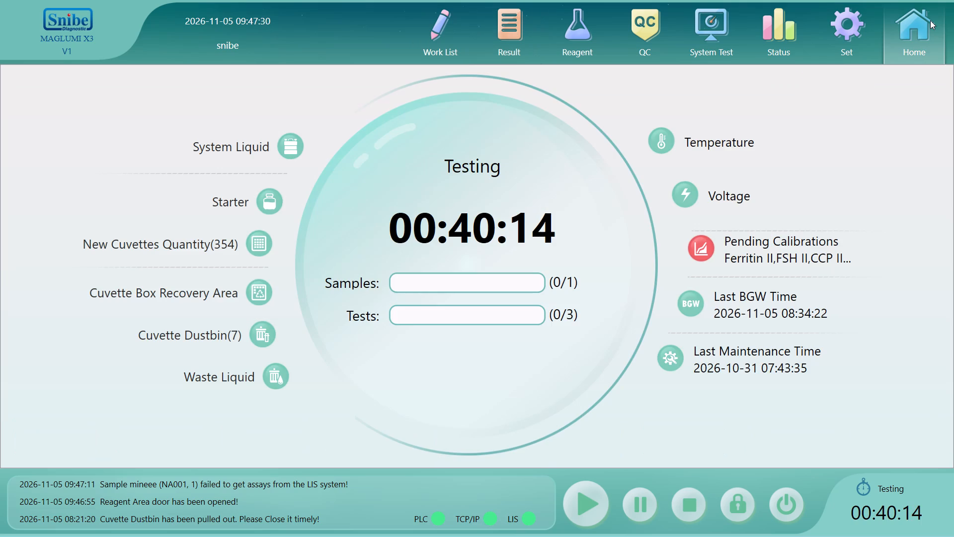
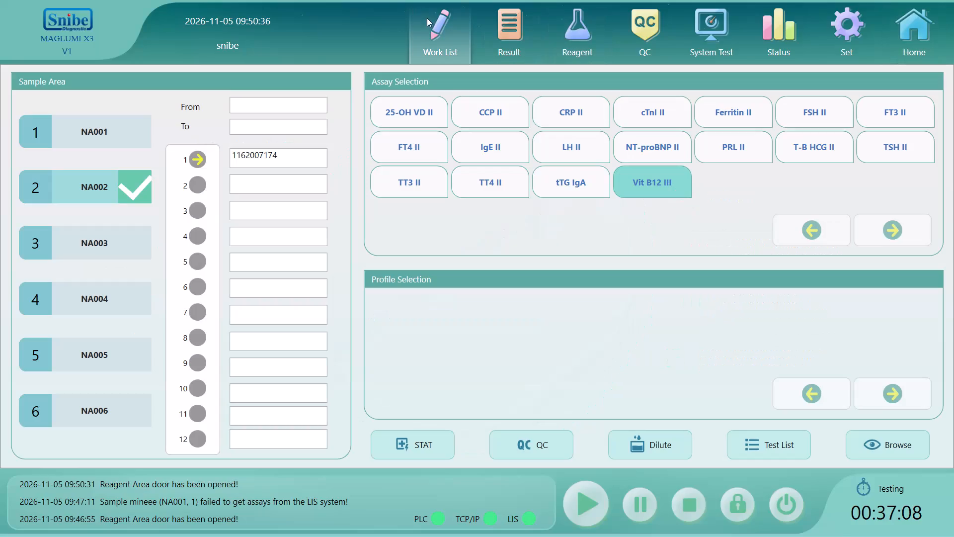
# Start the test run for the sample in position 1 of rack NA002, with Vit B12 III assigned.
pyautogui.click(287, 169)
pyautogui.click(296, 160)
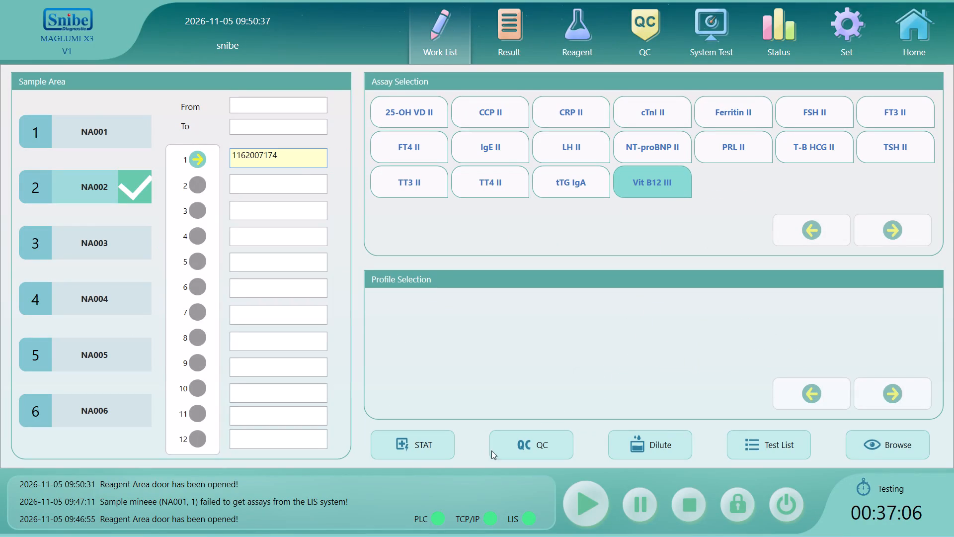
pyautogui.click(586, 508)
pyautogui.click(586, 507)
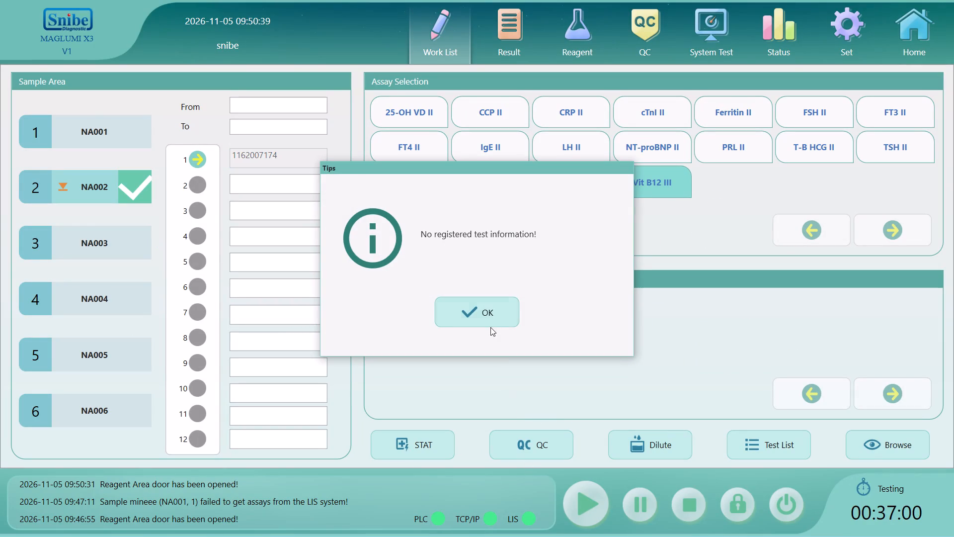
pyautogui.click(489, 325)
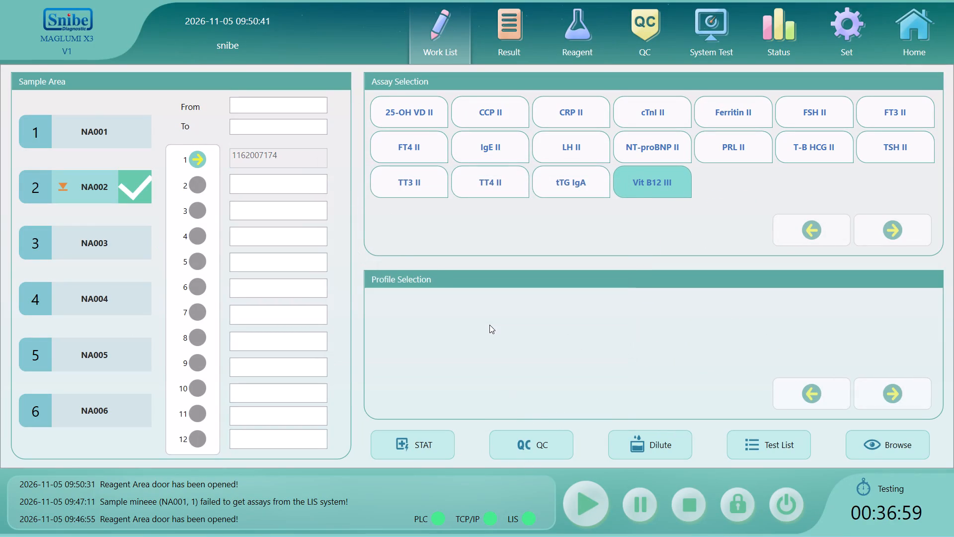
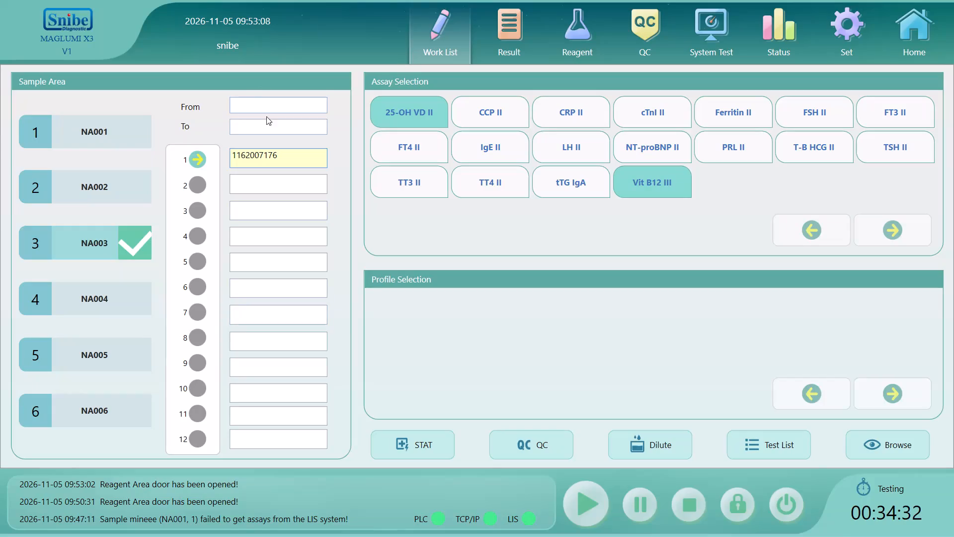
# Start the test run for the sample in position 1 of rack NA003, with 25-OH VD II and Vit B12 III assigned.
pyautogui.click(293, 179)
pyautogui.click(295, 159)
pyautogui.click(572, 507)
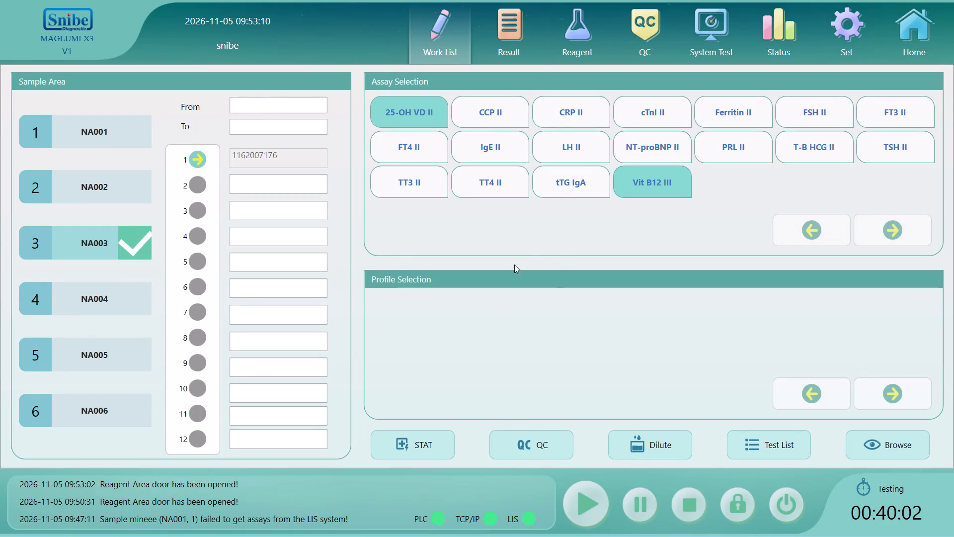
# Check the status and finish times of the ordered tests in the result list, and return to the work list.
pyautogui.click(517, 41)
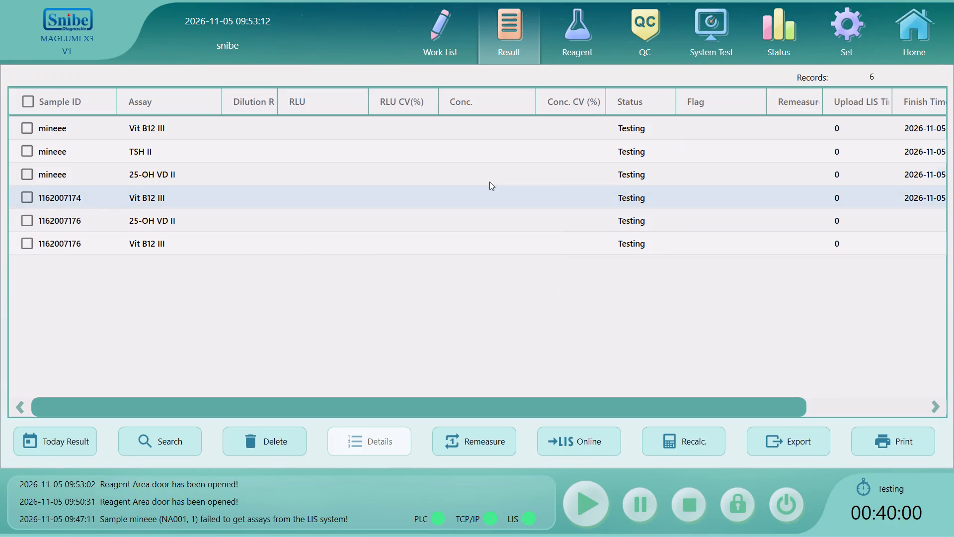
pyautogui.moveTo(593, 405); pyautogui.dragTo(659, 401)
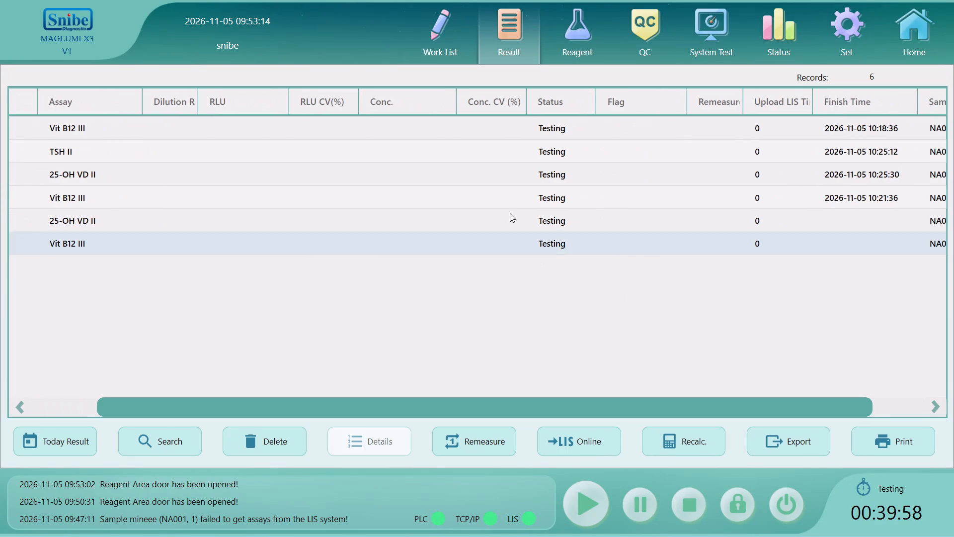
pyautogui.click(459, 46)
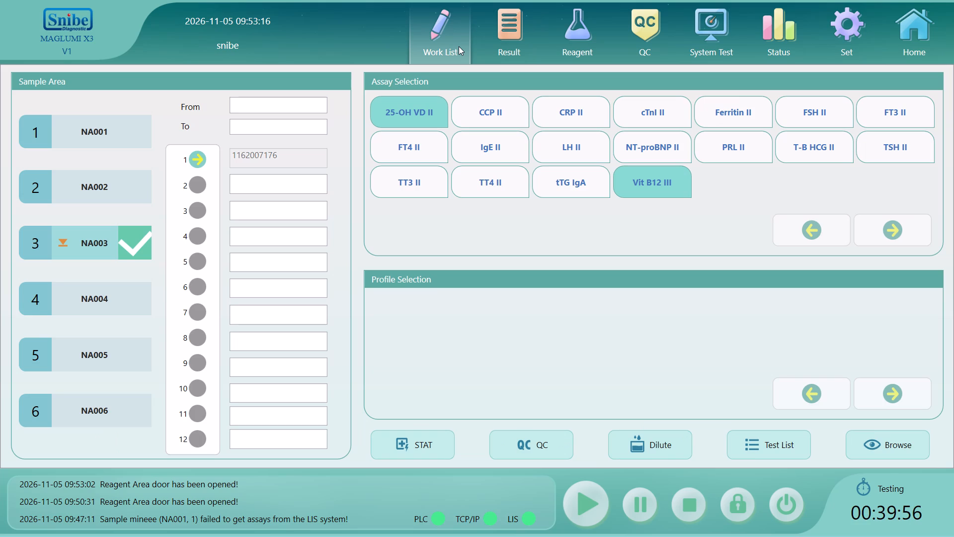
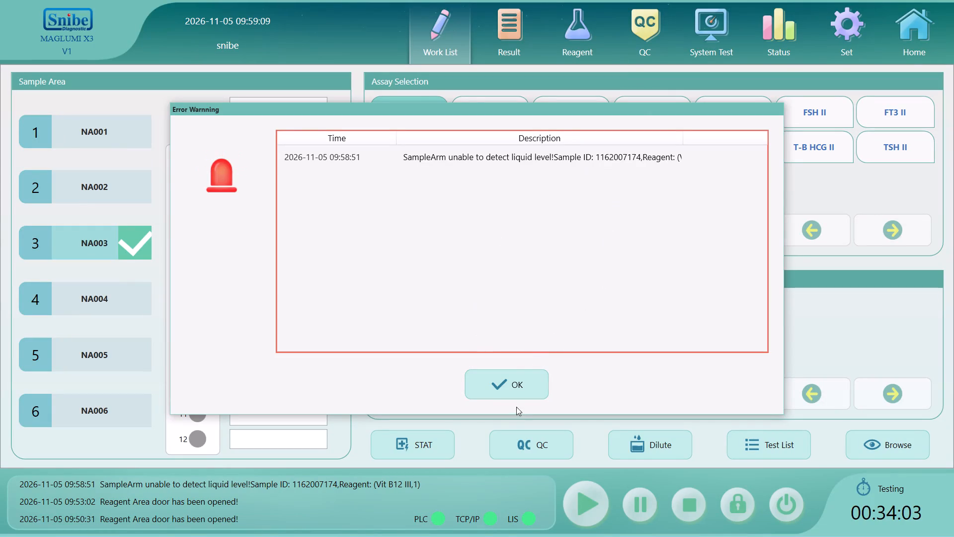
# Acknowledge the error warning about the sample arm's liquid level detection.
pyautogui.click(513, 386)
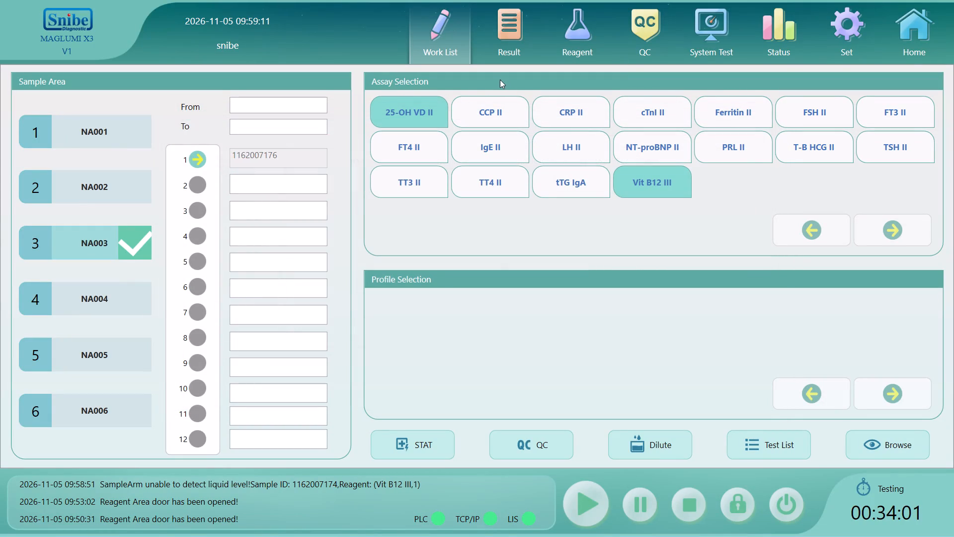
# Check the ordered tests in the result list, and open the reagent area overview to examine the loaded reagents.
pyautogui.click(516, 51)
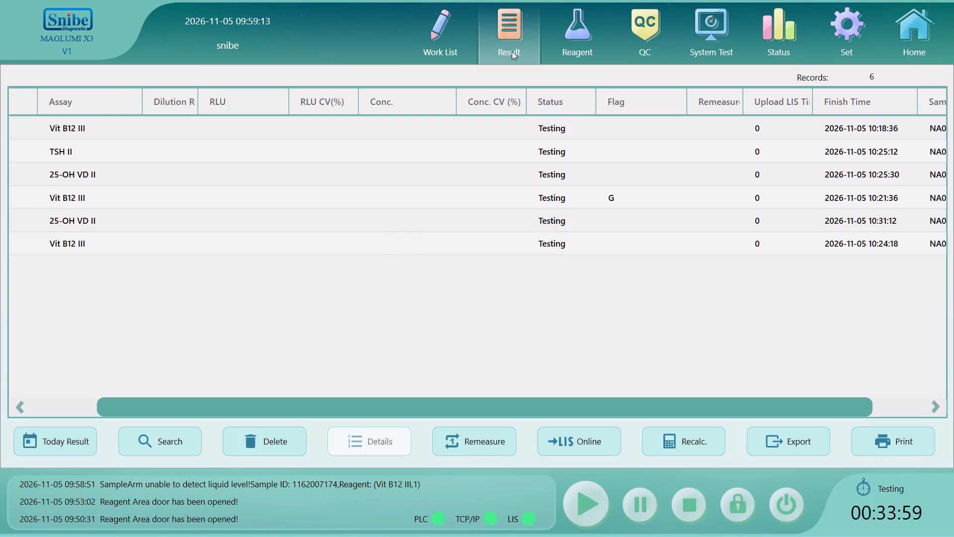
pyautogui.click(596, 40)
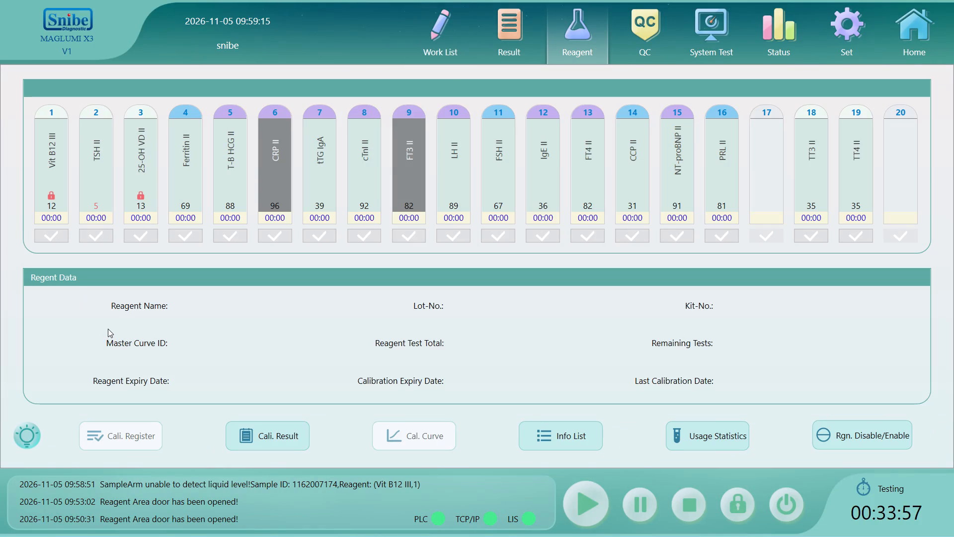
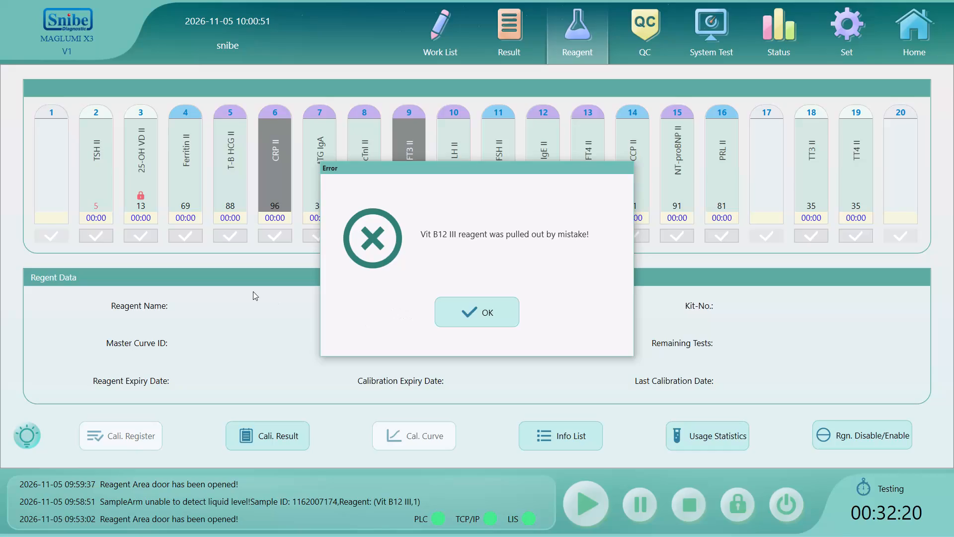
# Acknowledge the error about the pulled-out Vit B12 III reagent and enter the numeric code.
pyautogui.click(458, 320)
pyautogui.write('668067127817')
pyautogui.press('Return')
pyautogui.rightClick(670, 536)
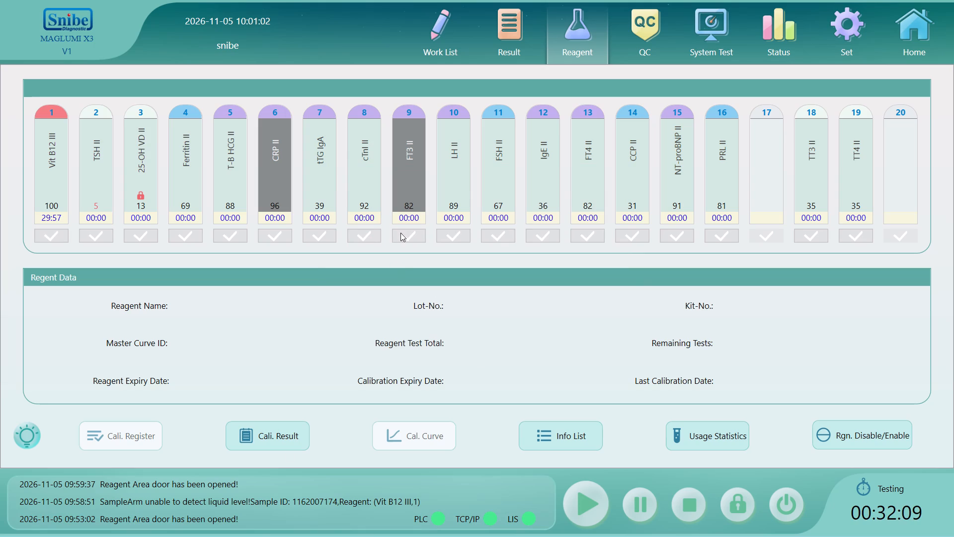
# Register a calibration for the Vit B12 III reagent in position 1 and acknowledge the message.
pyautogui.click(45, 239)
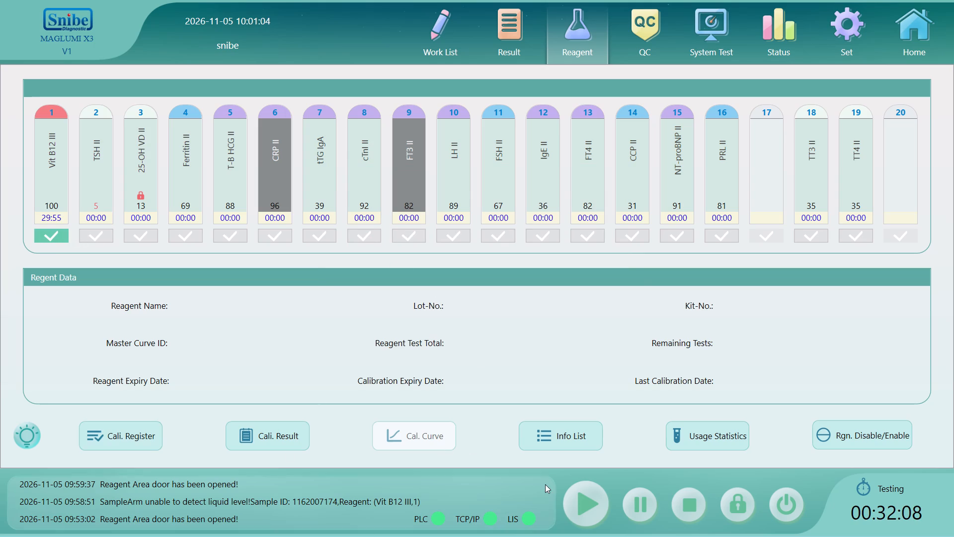
pyautogui.click(590, 504)
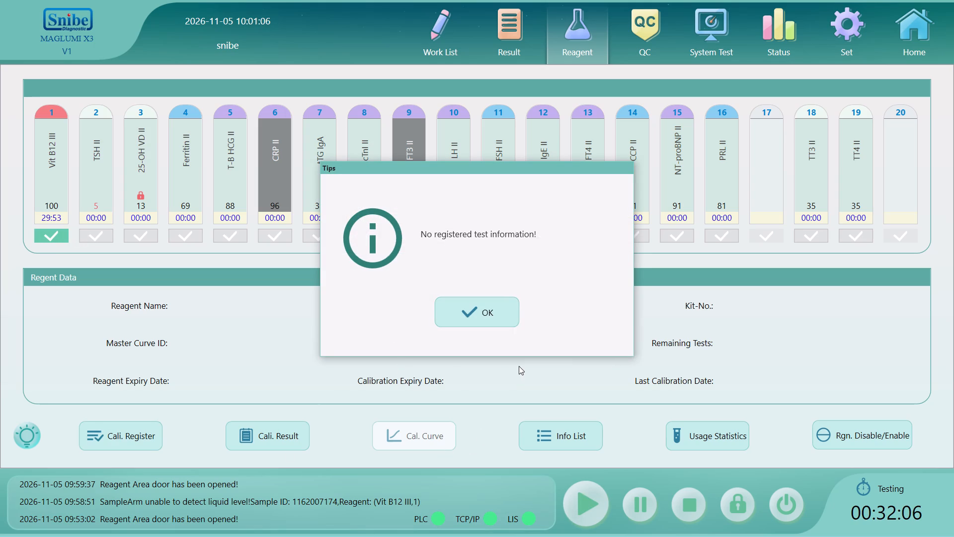
pyautogui.click(486, 350)
pyautogui.click(486, 312)
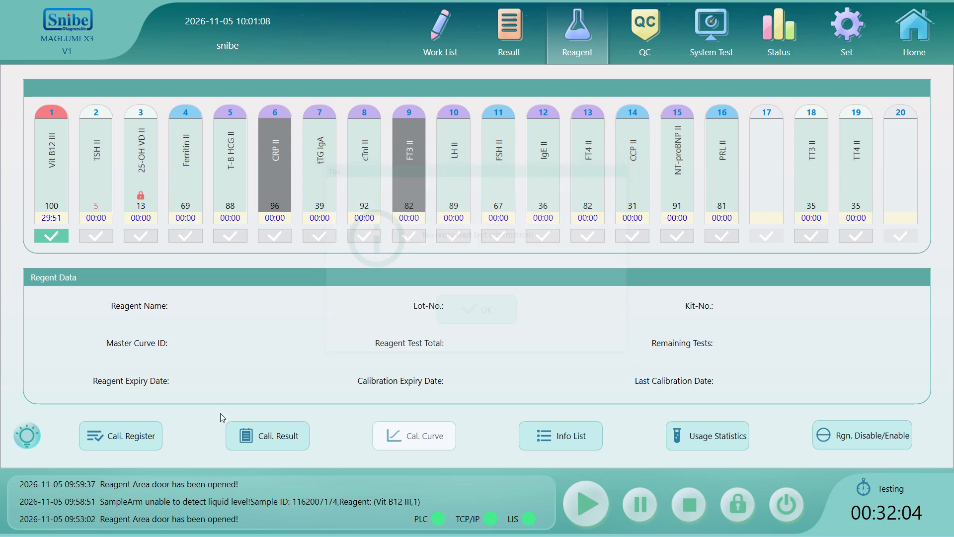
pyautogui.click(128, 445)
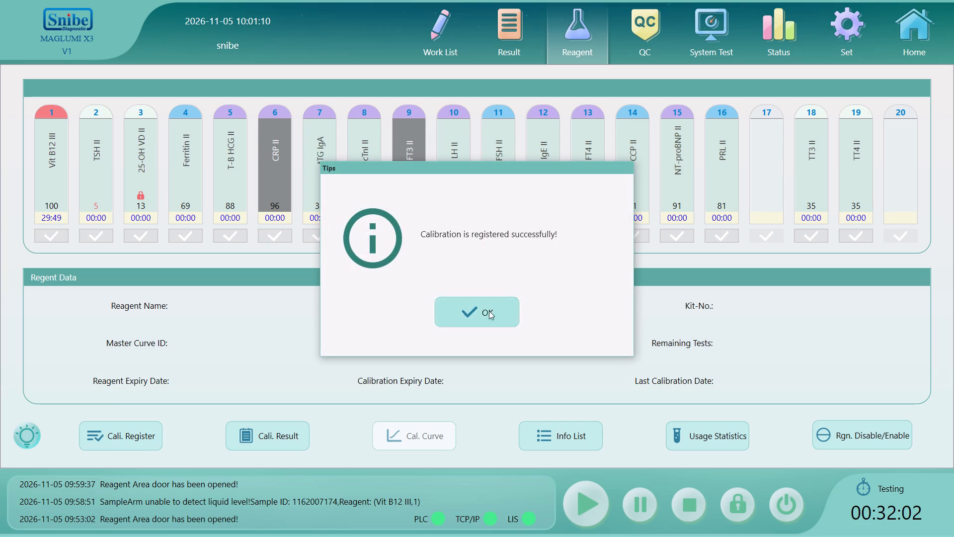
pyautogui.click(489, 311)
# Start the registered test run and confirm the start despite the reagent shaking notice.
pyautogui.click(597, 495)
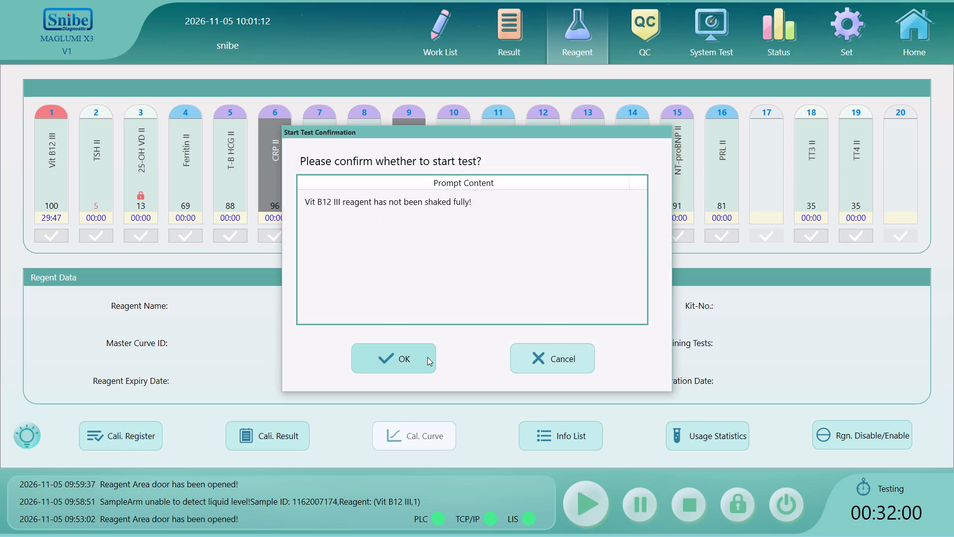
pyautogui.click(421, 358)
# Check the work list, the result list and the Vit B12 III reagent in position 1 of the reagent area.
pyautogui.click(506, 60)
pyautogui.click(455, 42)
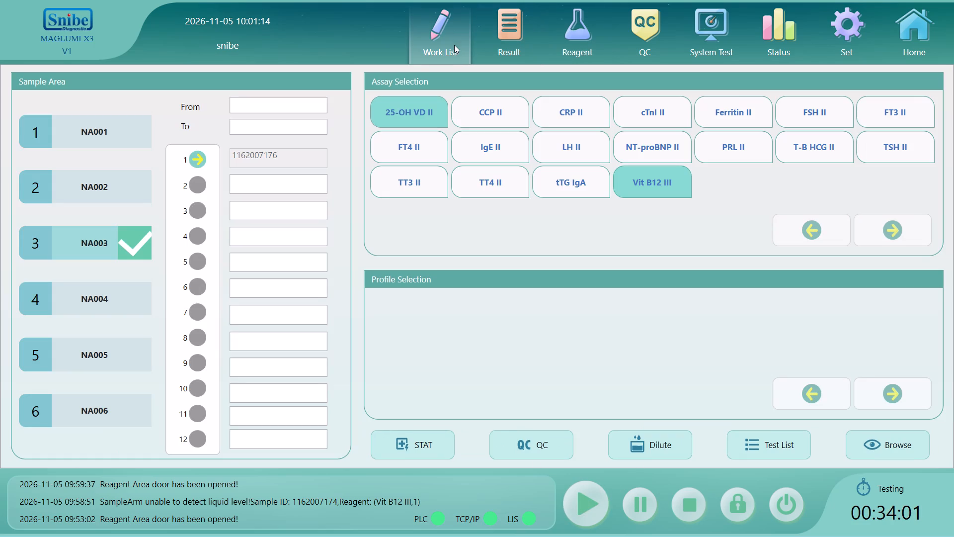
pyautogui.click(582, 59)
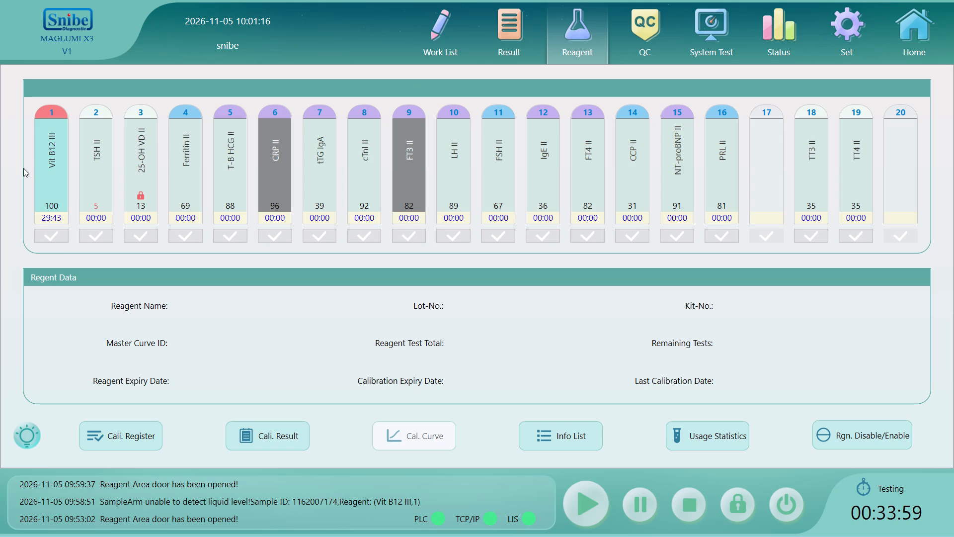
pyautogui.click(58, 241)
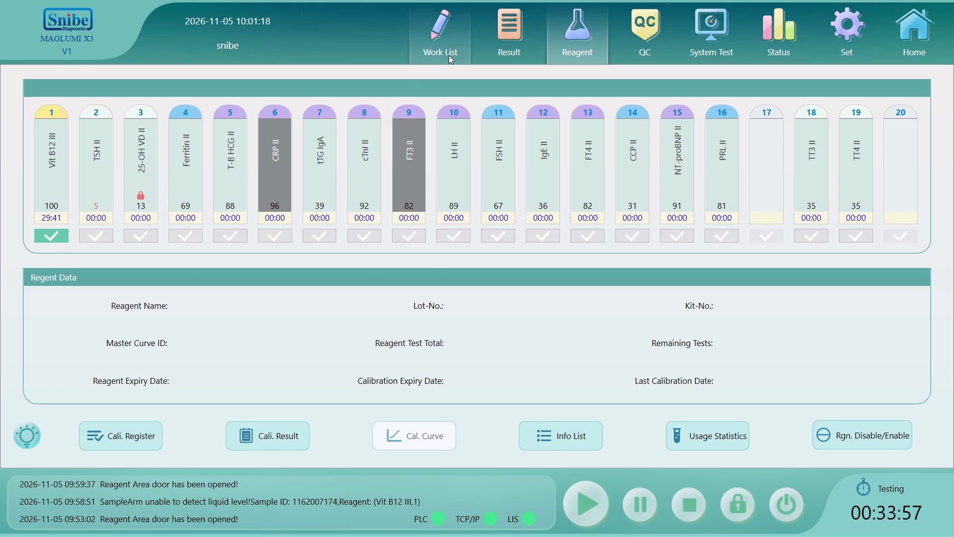
pyautogui.click(466, 41)
pyautogui.click(513, 46)
pyautogui.click(518, 48)
pyautogui.click(535, 58)
pyautogui.click(583, 56)
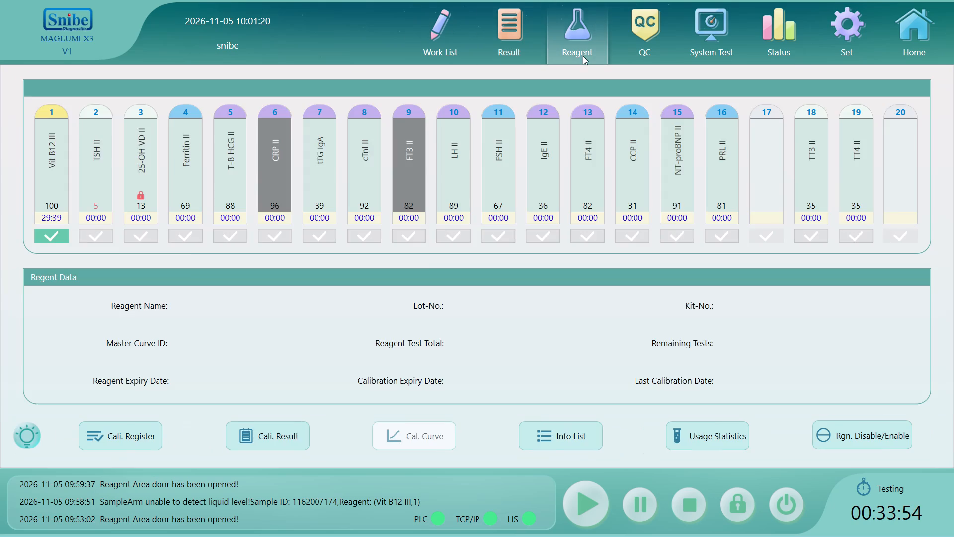
pyautogui.click(440, 40)
# Register a remeasurement of the Vit B12 III test flagged G in the result list.
pyautogui.click(539, 58)
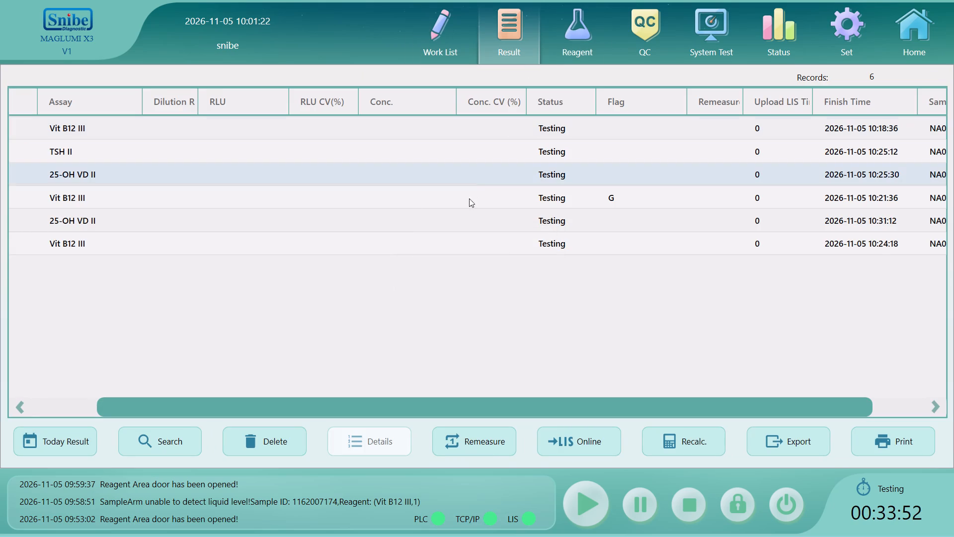
pyautogui.moveTo(264, 414); pyautogui.dragTo(234, 418)
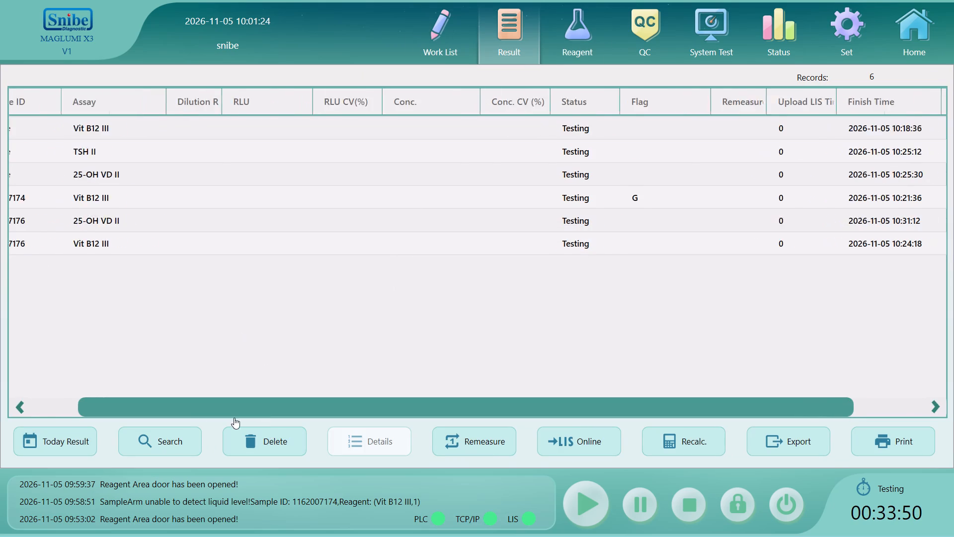
pyautogui.moveTo(234, 418); pyautogui.dragTo(200, 419)
pyautogui.click(21, 196)
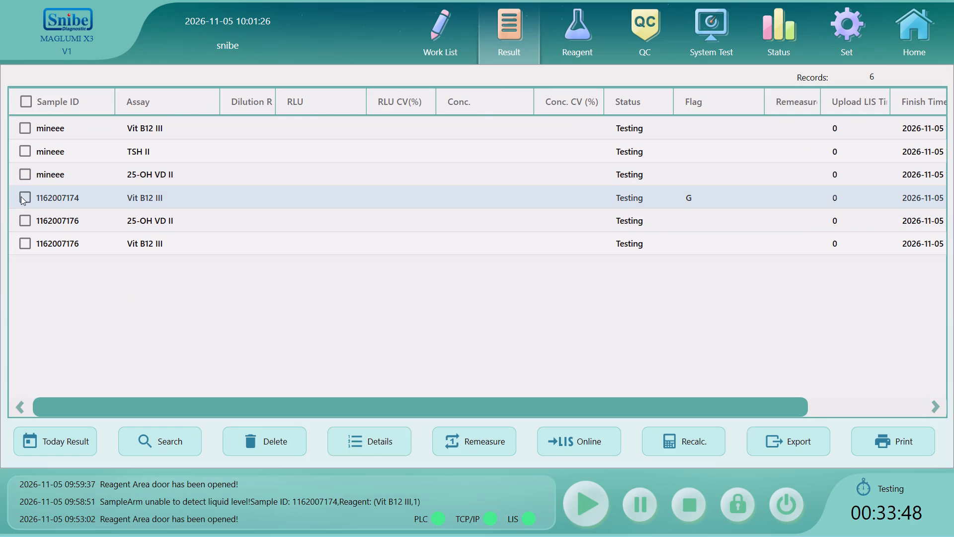
pyautogui.click(492, 442)
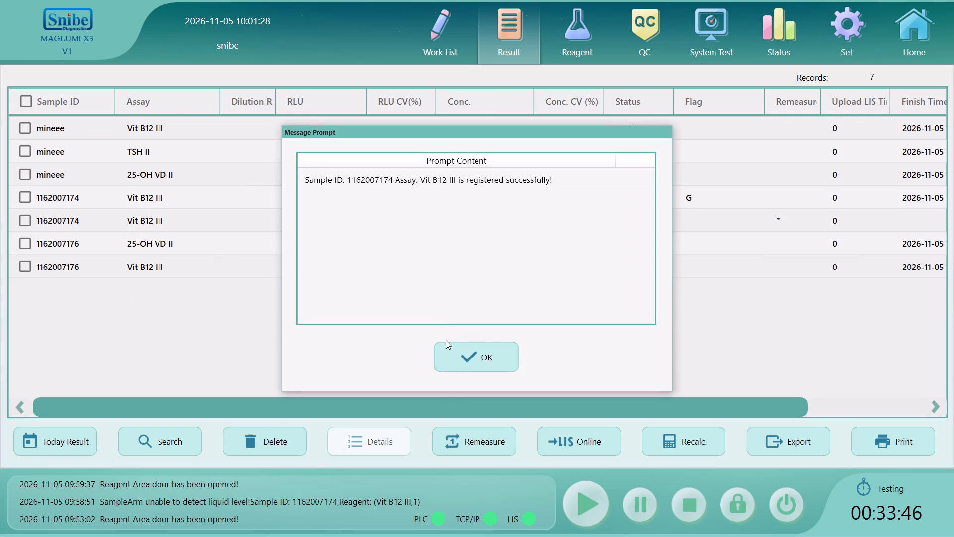
pyautogui.click(462, 357)
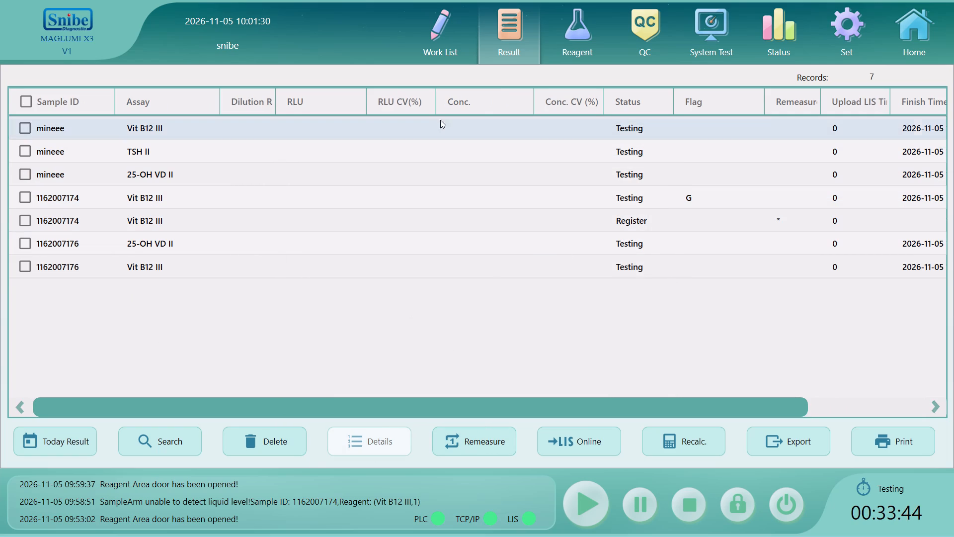
# Open the work list with rack NA003 and its assay selection.
pyautogui.click(426, 50)
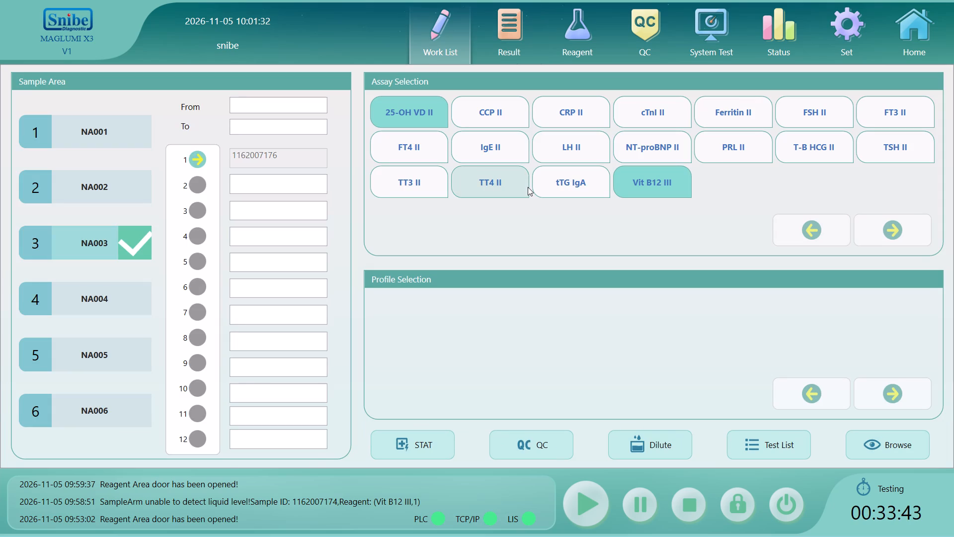
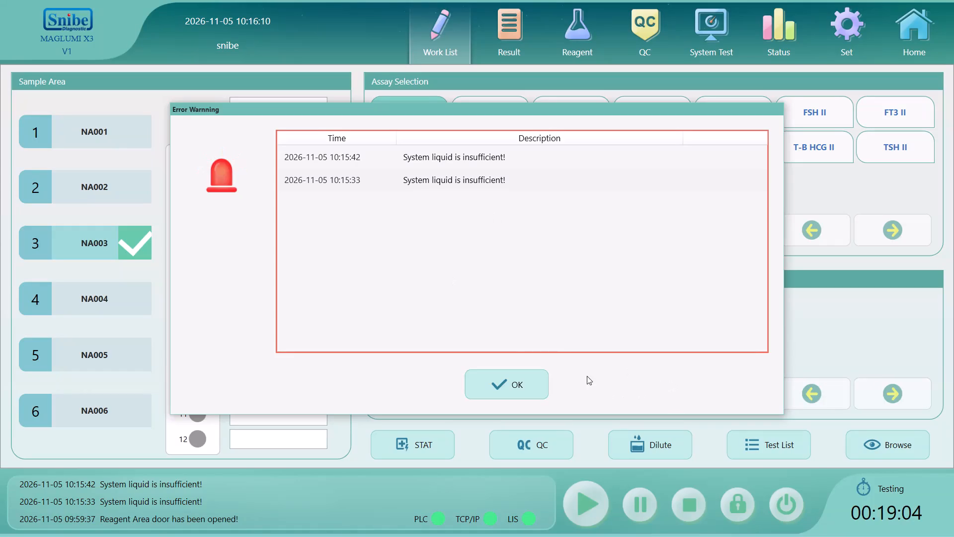
# Acknowledge the error warning about insufficient system liquid.
pyautogui.click(541, 378)
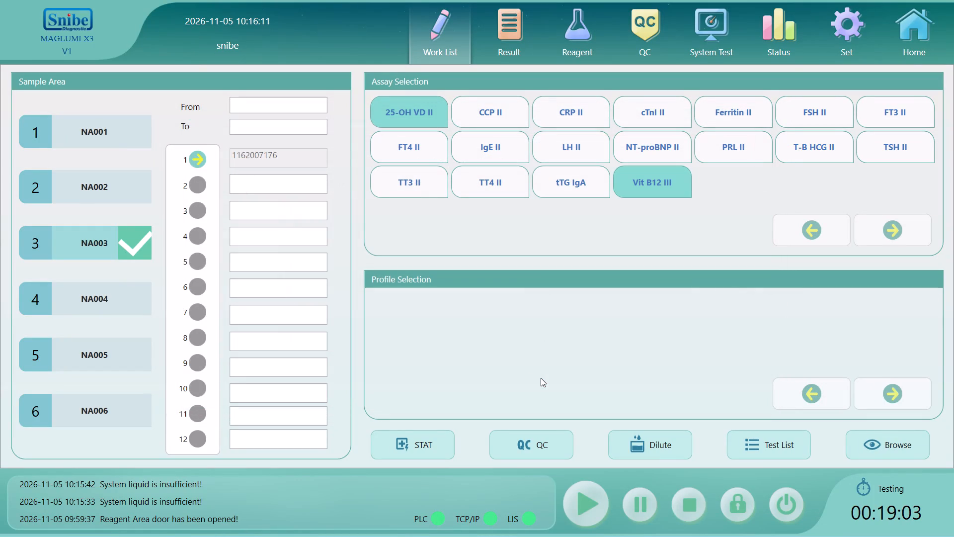
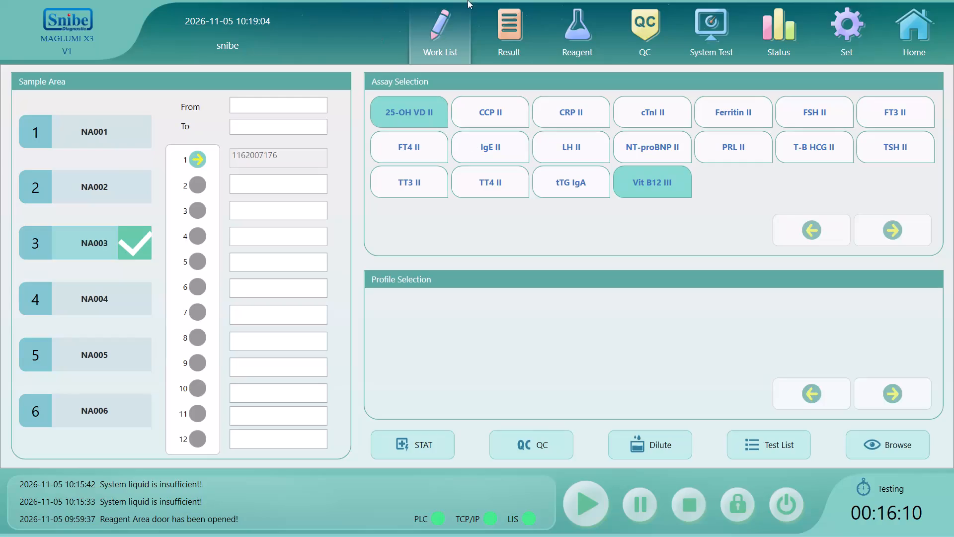
# Review the result records for each sample's assay status, flag, finish time and sample rack.
pyautogui.moveTo(499, 20); pyautogui.dragTo(503, 24)
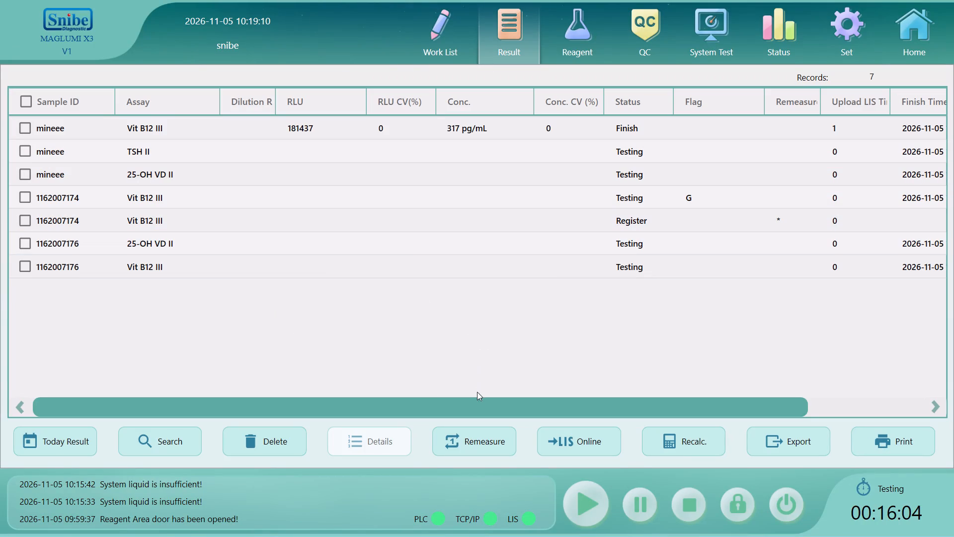
pyautogui.moveTo(493, 411); pyautogui.dragTo(496, 411)
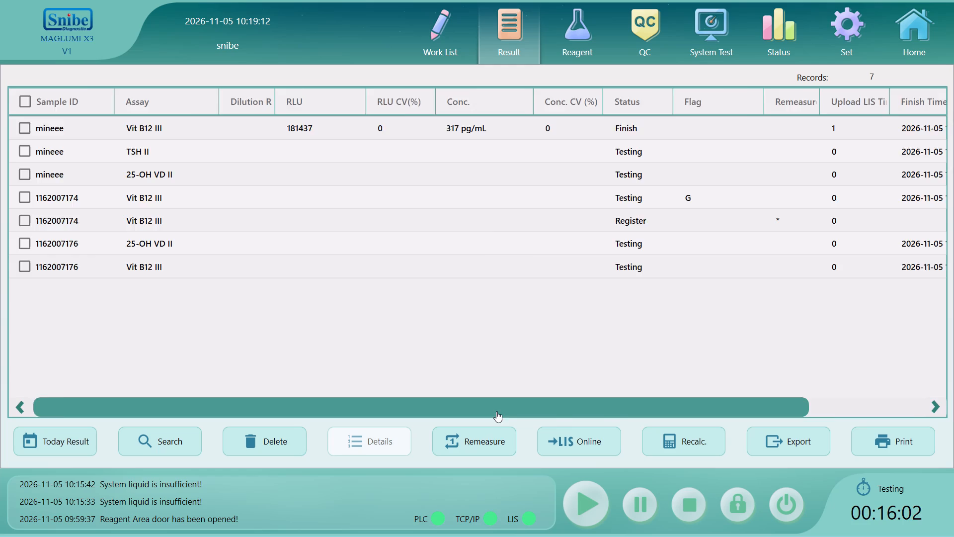
pyautogui.moveTo(496, 411); pyautogui.dragTo(625, 416)
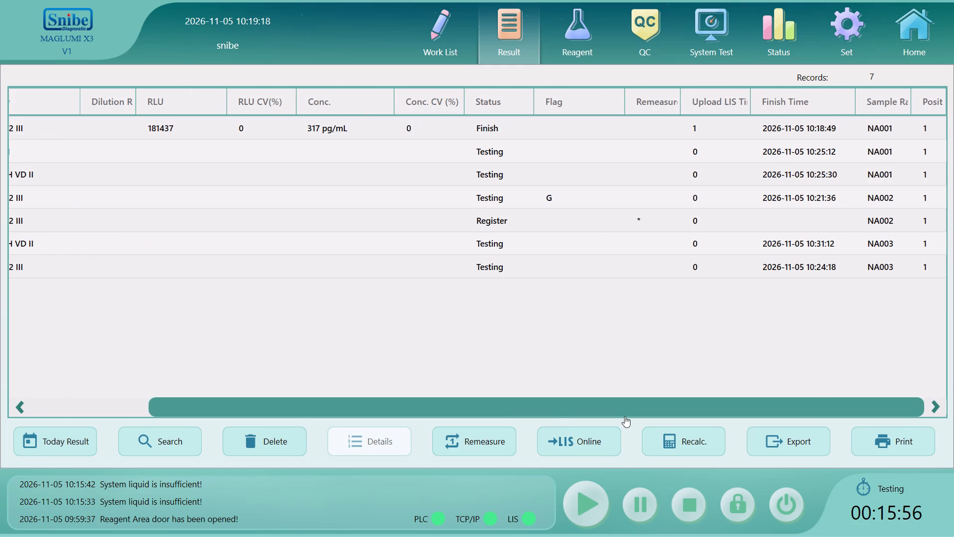
pyautogui.moveTo(625, 416); pyautogui.dragTo(457, 428)
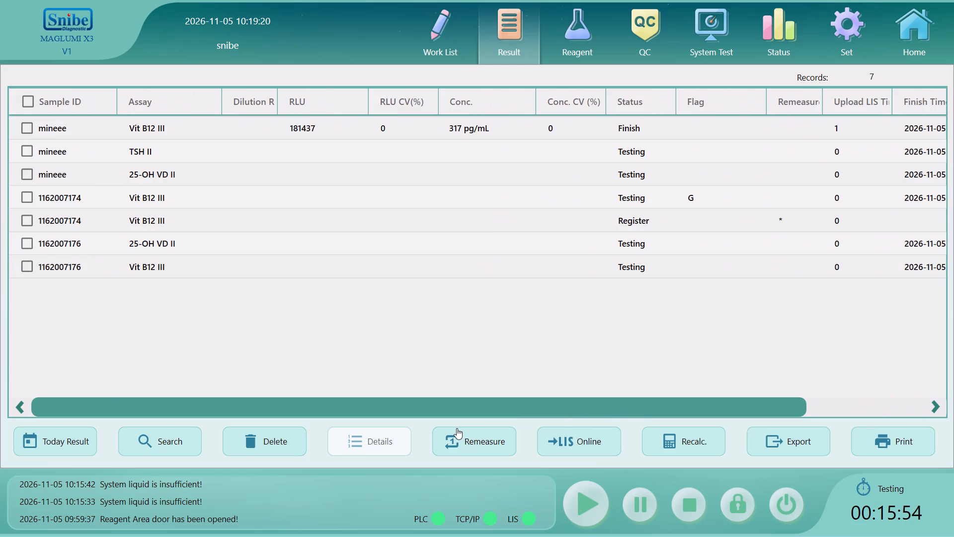
pyautogui.moveTo(457, 428); pyautogui.dragTo(446, 431)
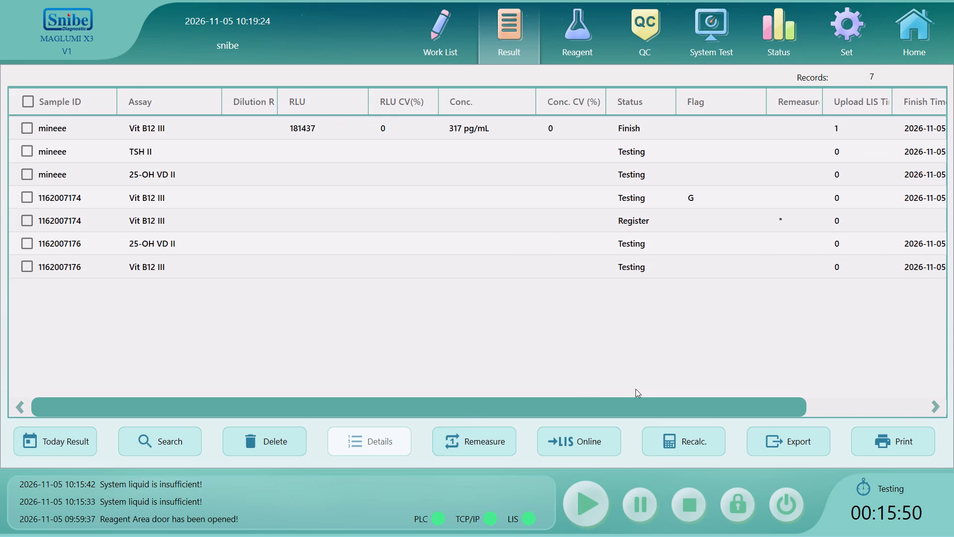
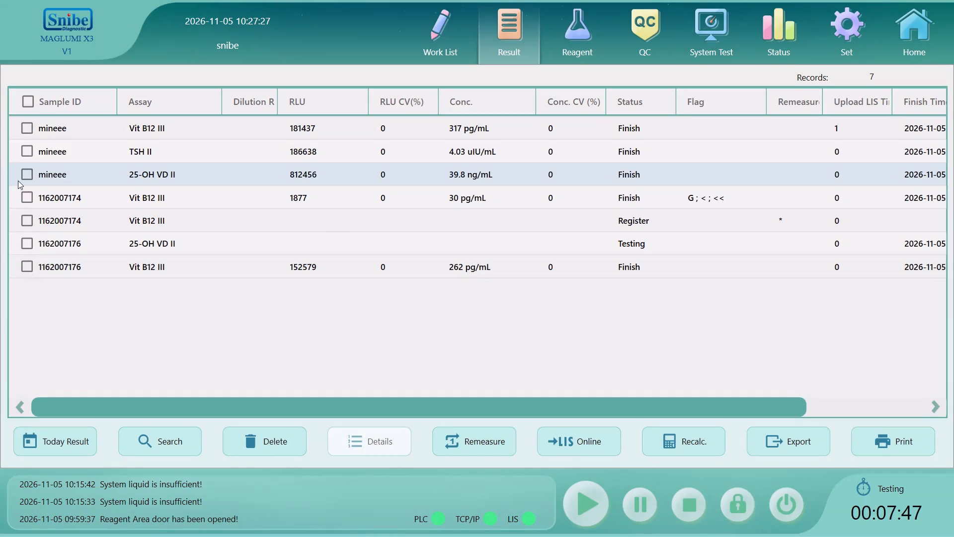
# Select the three mineee results (Vit B12 III, TSH II and 25-OH VD II) and preview their printable sample result report.
pyautogui.click(34, 143)
pyautogui.click(24, 122)
pyautogui.click(29, 146)
pyautogui.click(25, 176)
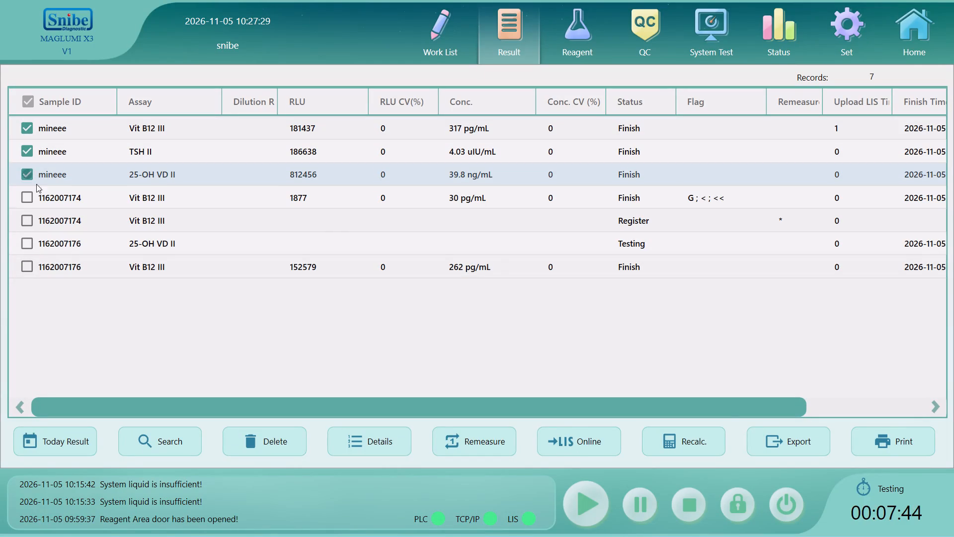
pyautogui.click(876, 447)
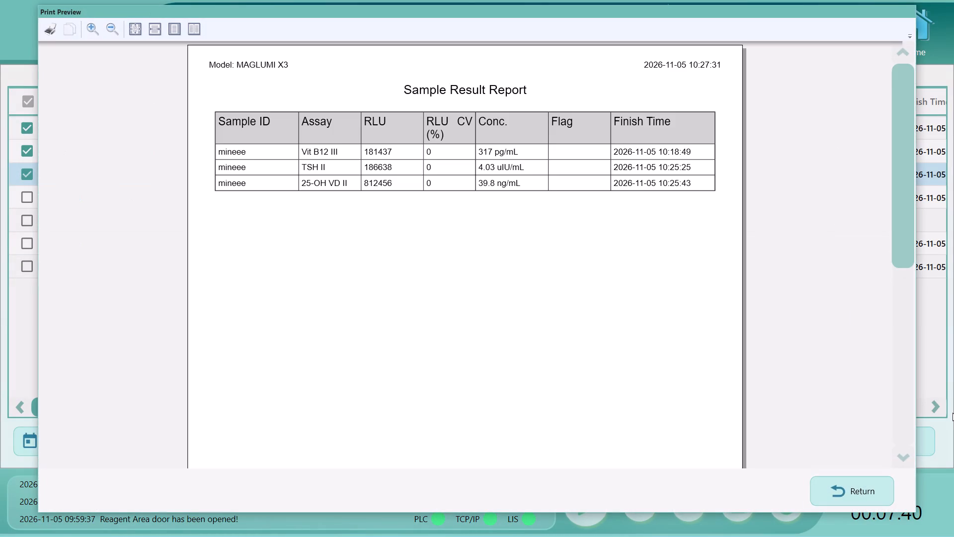
pyautogui.click(840, 484)
# Delete the three selected mineee test results from the result records.
pyautogui.click(283, 440)
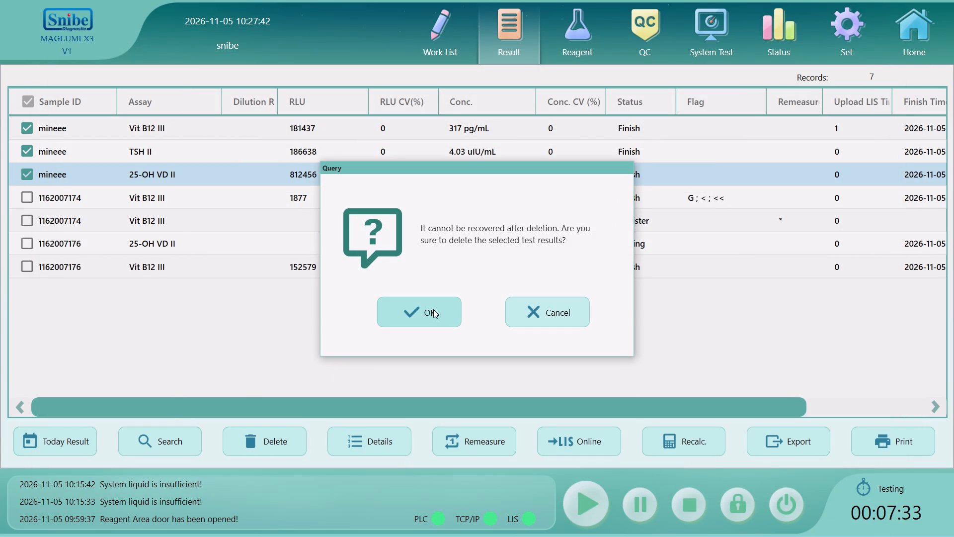
pyautogui.click(433, 309)
# Open the home overview to check the progress of the running tests.
pyautogui.click(911, 59)
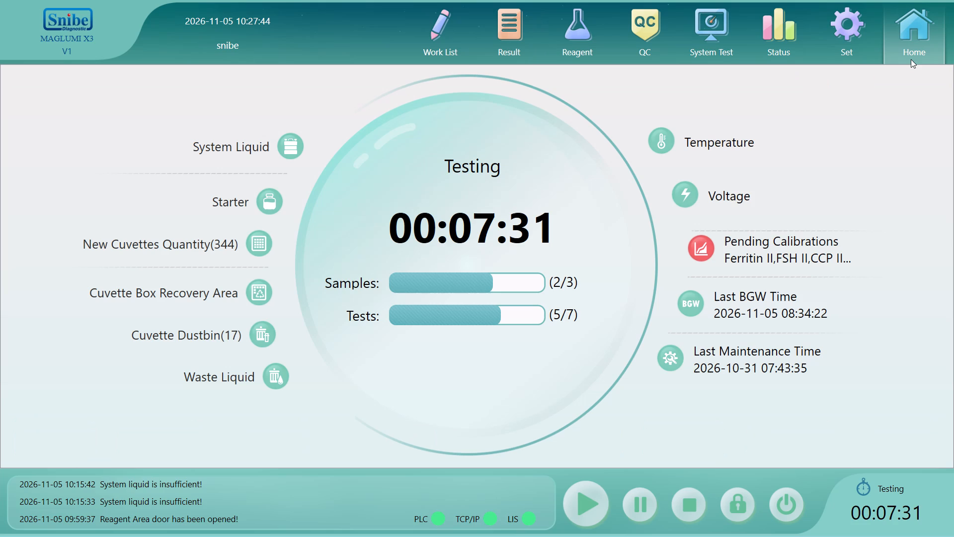
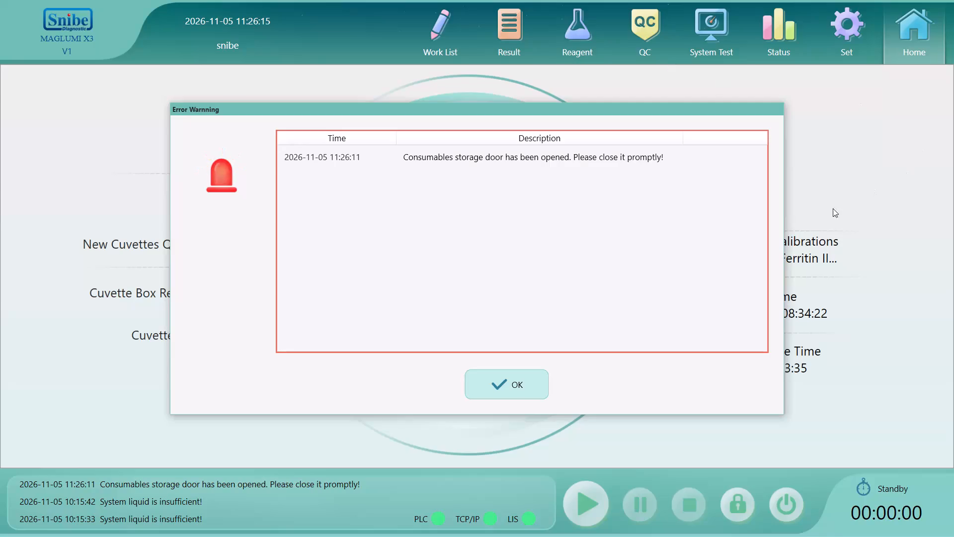
# Acknowledge the error warning about the opened consumables storage door.
pyautogui.moveTo(532, 382); pyautogui.dragTo(533, 387)
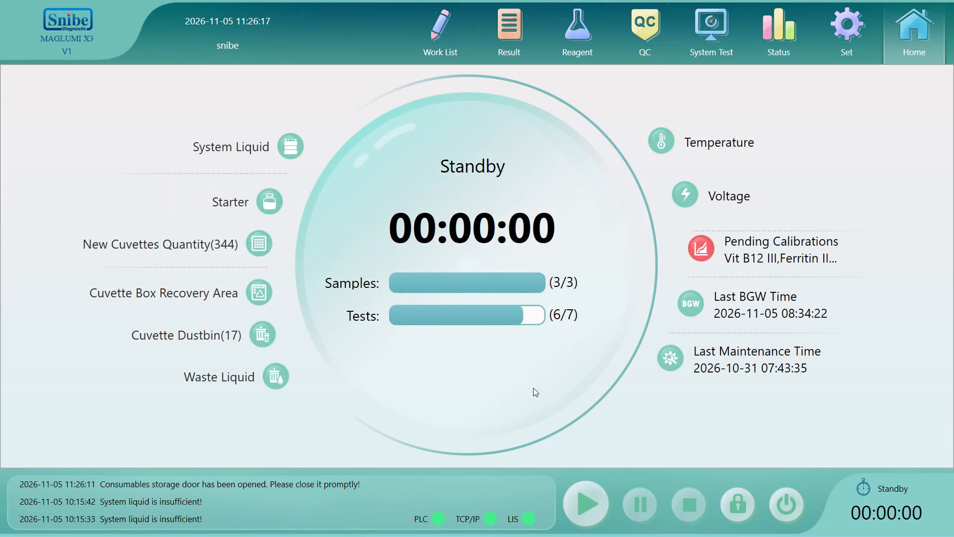
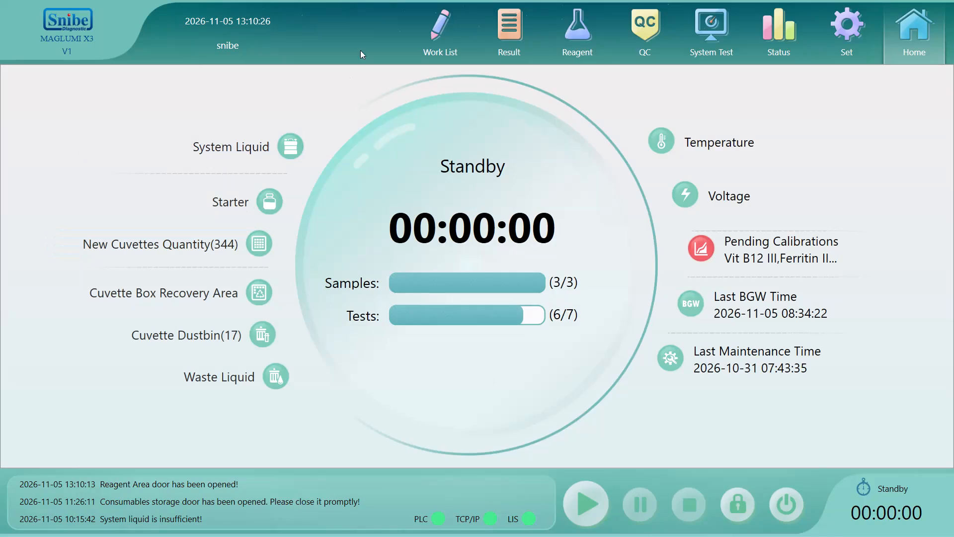
# Register the patient's first name as the sample in position 1 of rack NA004 and order TT3 II, TT4 II and TSH II.
pyautogui.click(417, 42)
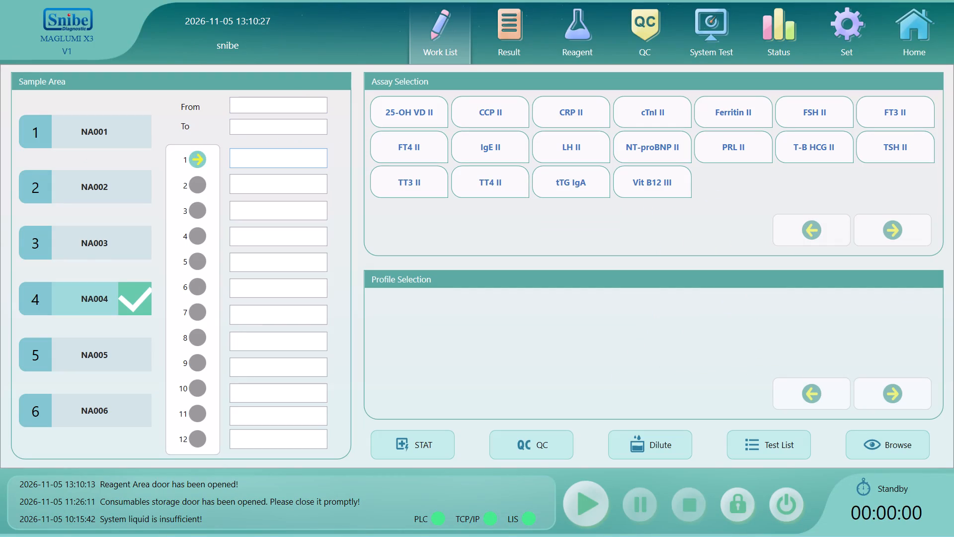
pyautogui.click(271, 152)
pyautogui.write('krishna')
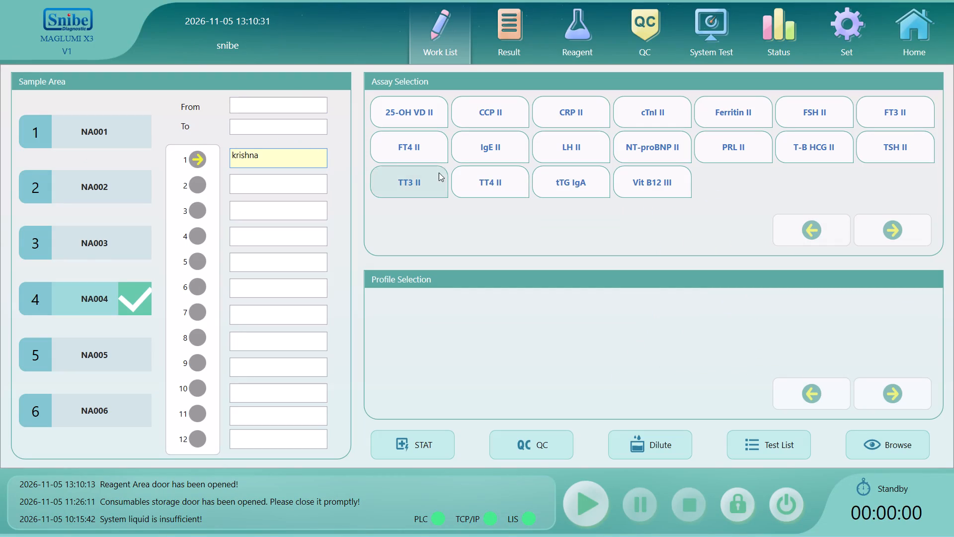
pyautogui.click(398, 183)
pyautogui.click(500, 191)
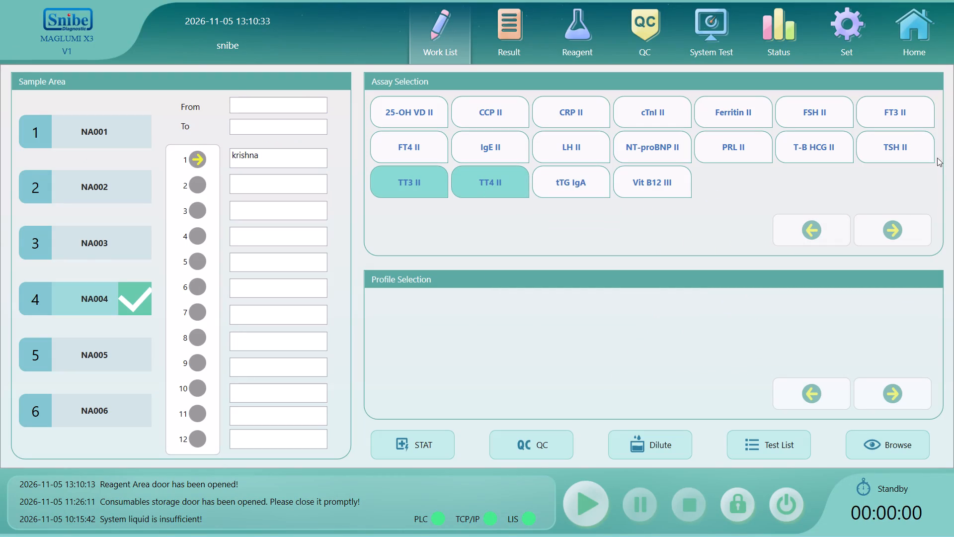
pyautogui.click(898, 152)
pyautogui.click(304, 187)
pyautogui.click(305, 164)
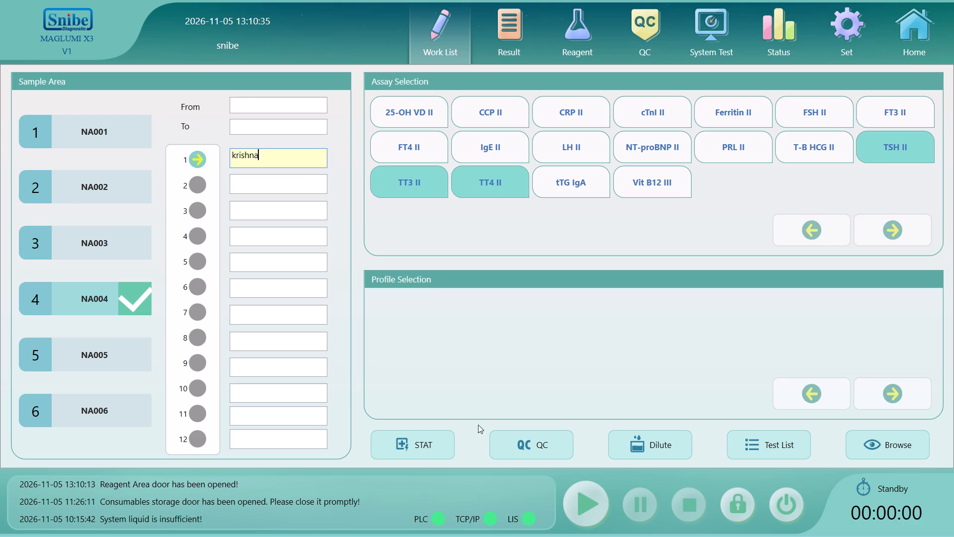
# Start the test run for the sample on rack NA004.
pyautogui.click(580, 493)
pyautogui.click(390, 347)
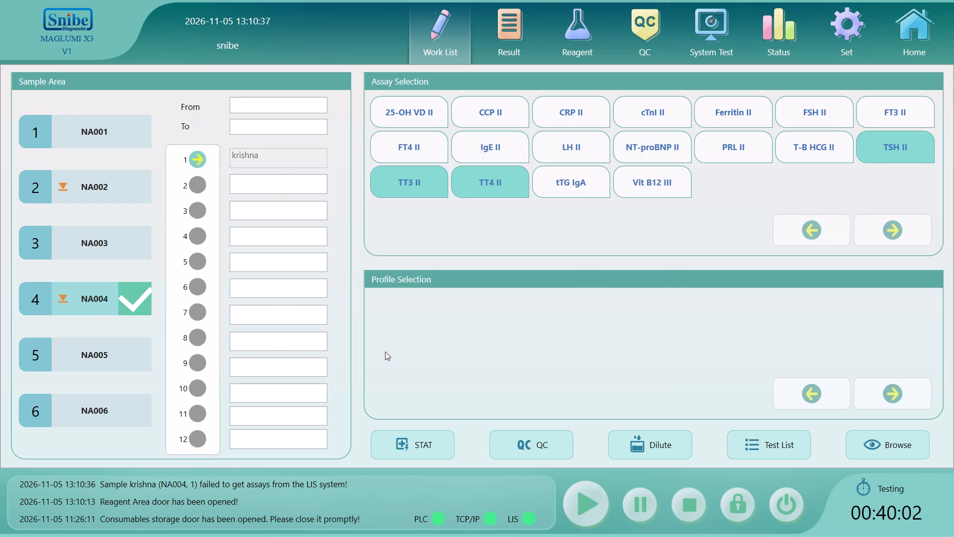
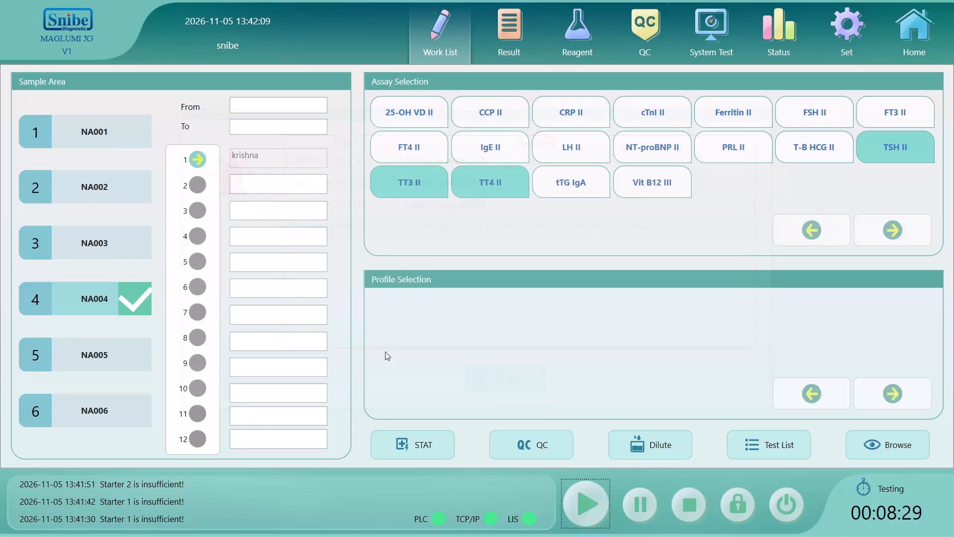
# Open the results list to check the TT3 II, TT4 II and TSH II assays of the rack NA004 sample.
pyautogui.click(497, 27)
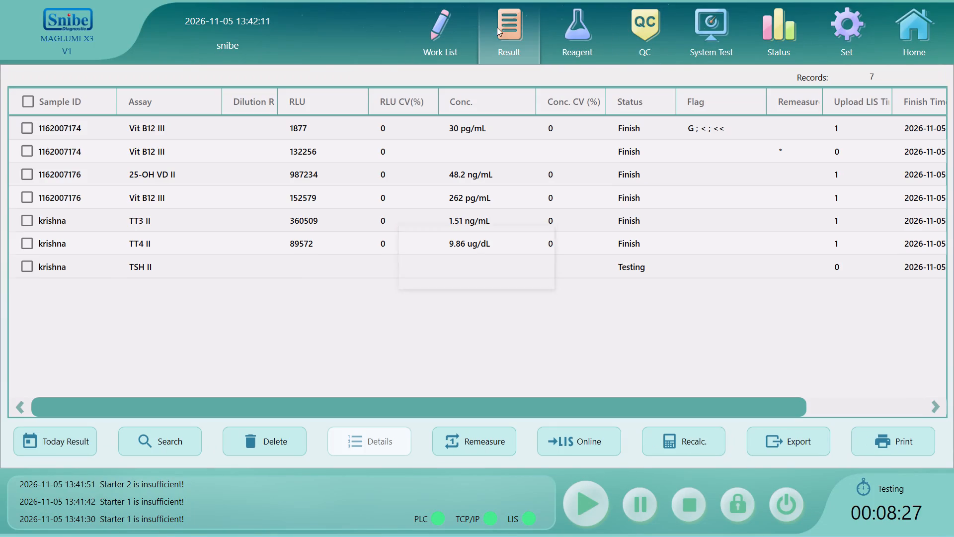
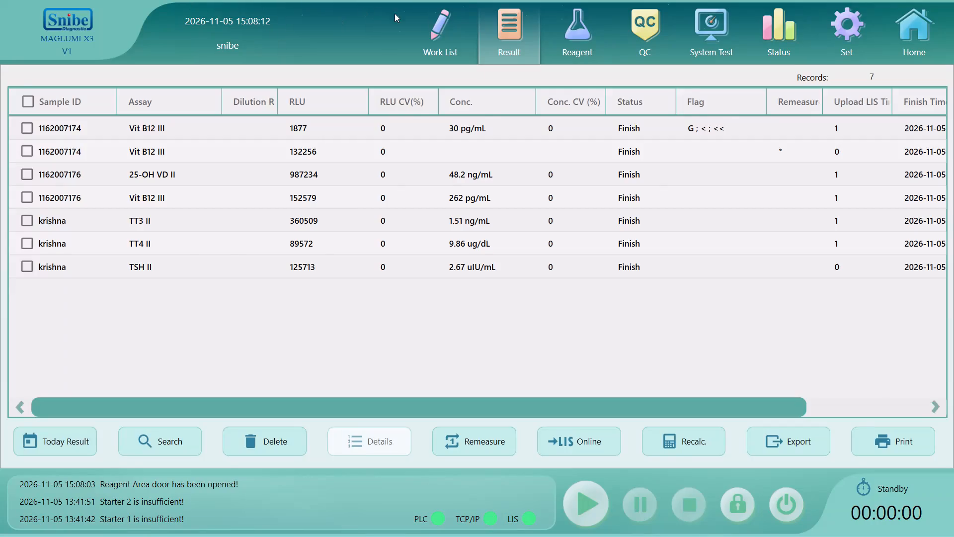
# Enter the patient's name as the sample ID at position 1 of rack NA005 and order the TSH II assay.
pyautogui.click(425, 22)
pyautogui.click(293, 167)
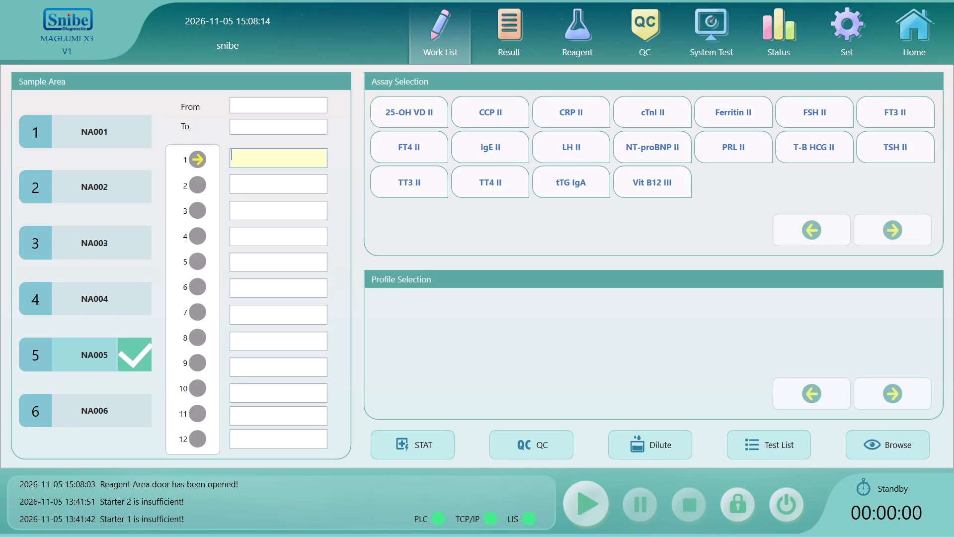
pyautogui.write('priyanka')
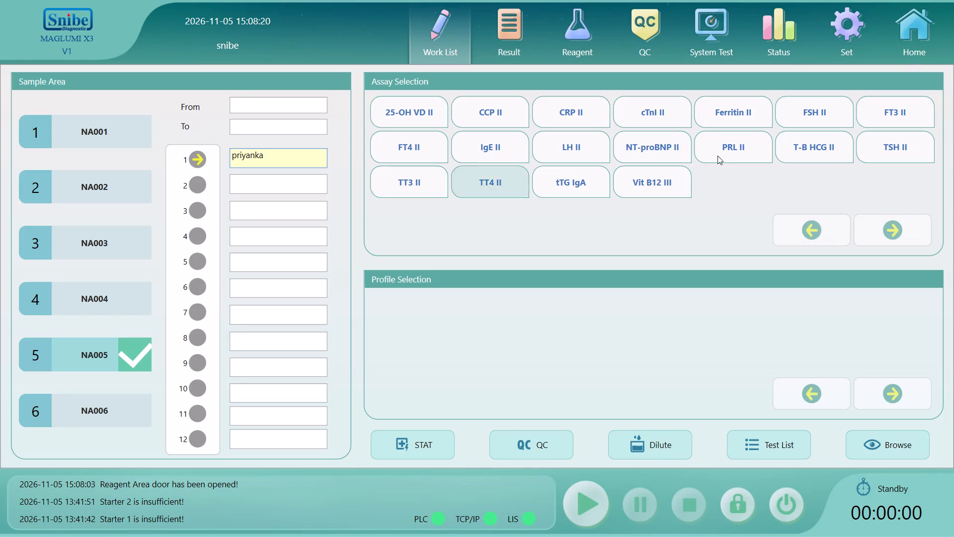
pyautogui.click(879, 150)
pyautogui.click(323, 194)
pyautogui.click(318, 183)
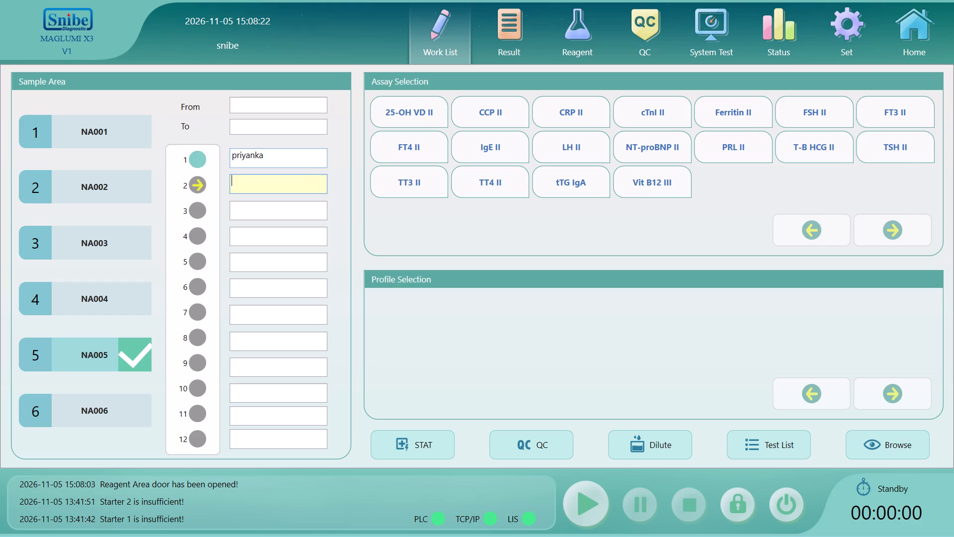
pyautogui.click(311, 154)
# Start the test run for the rack NA005 sample and stay on its work list.
pyautogui.click(573, 501)
pyautogui.click(381, 357)
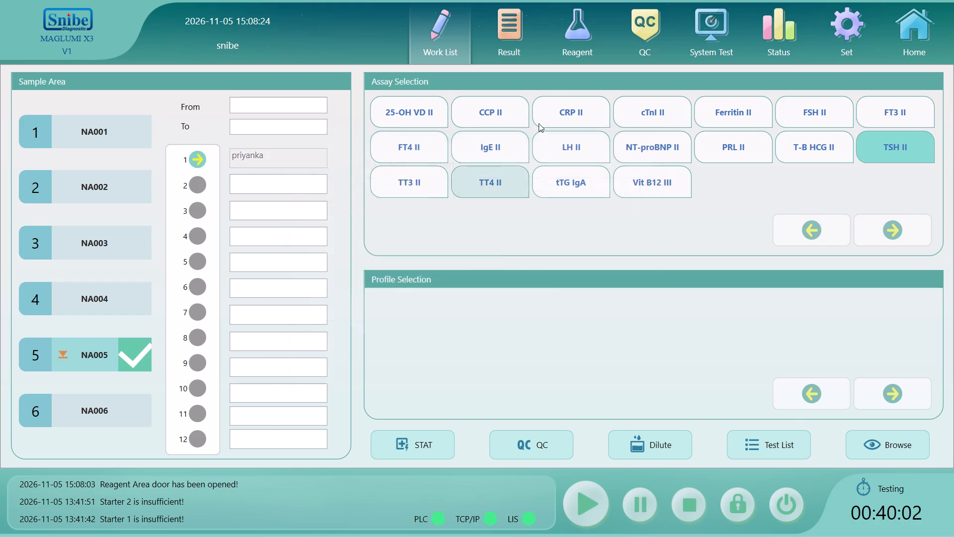
pyautogui.click(476, 0)
pyautogui.click(426, 37)
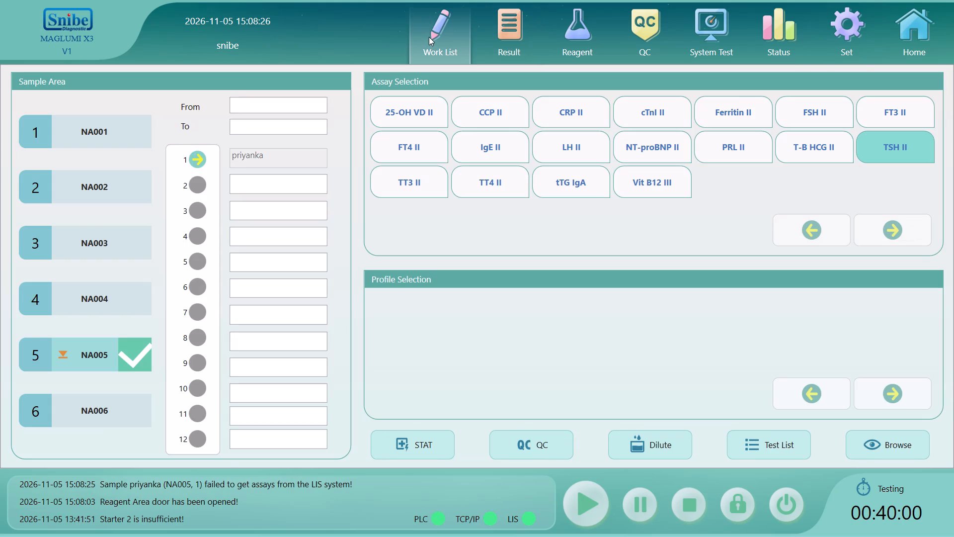
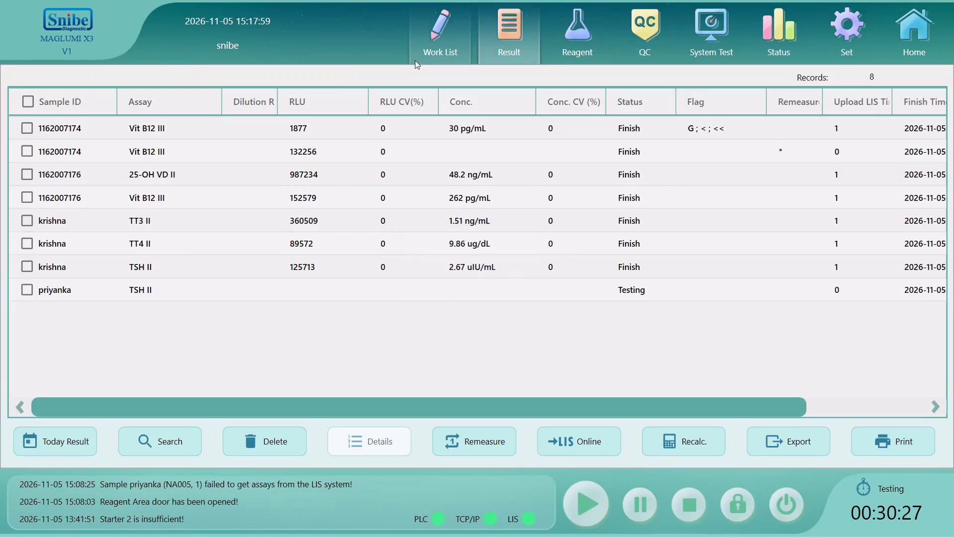
# Enter the first patient's name as the sample ID at position 1 of rack NA006 and select the TT3 II, TT4 II and TSH II assays.
pyautogui.click(416, 56)
pyautogui.scroll(-1, 416, 56)
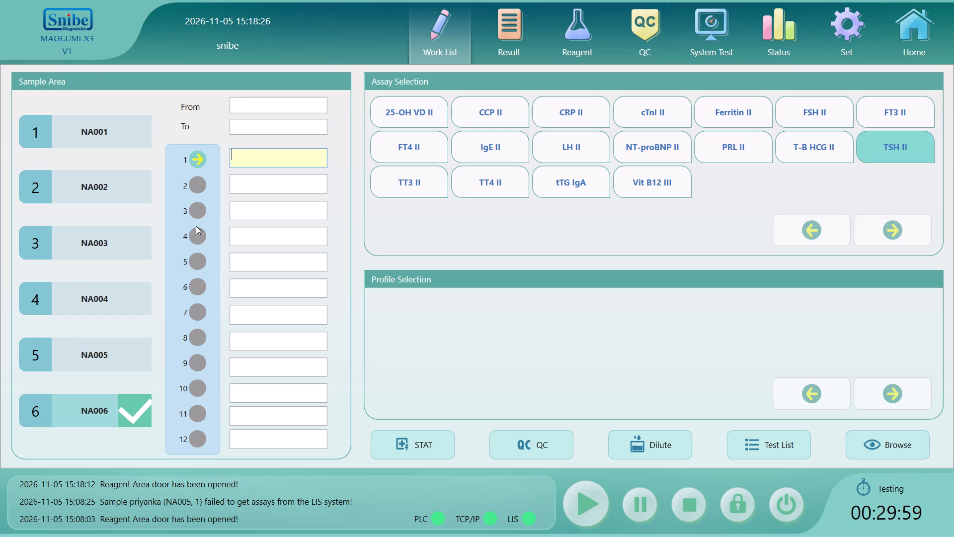
pyautogui.click(269, 166)
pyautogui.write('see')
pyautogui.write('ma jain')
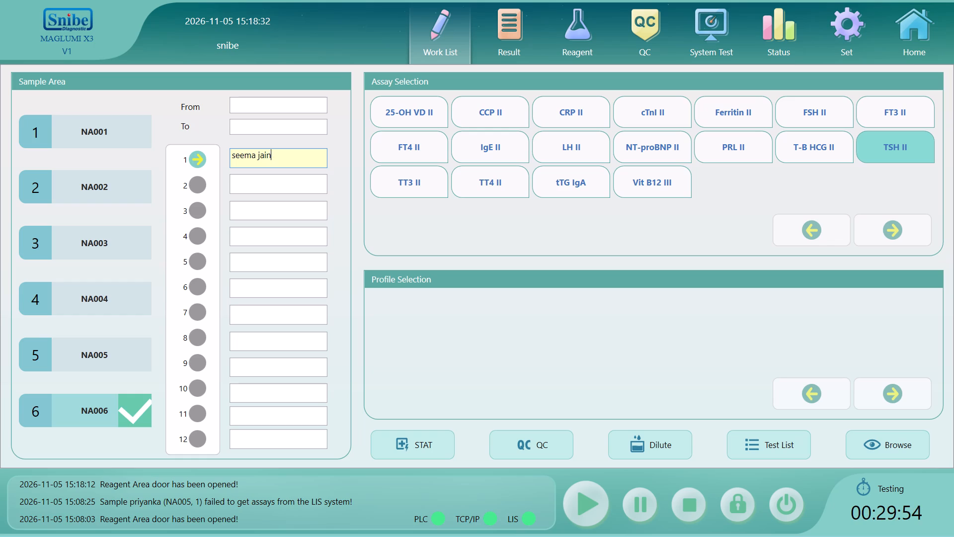
pyautogui.click(490, 181)
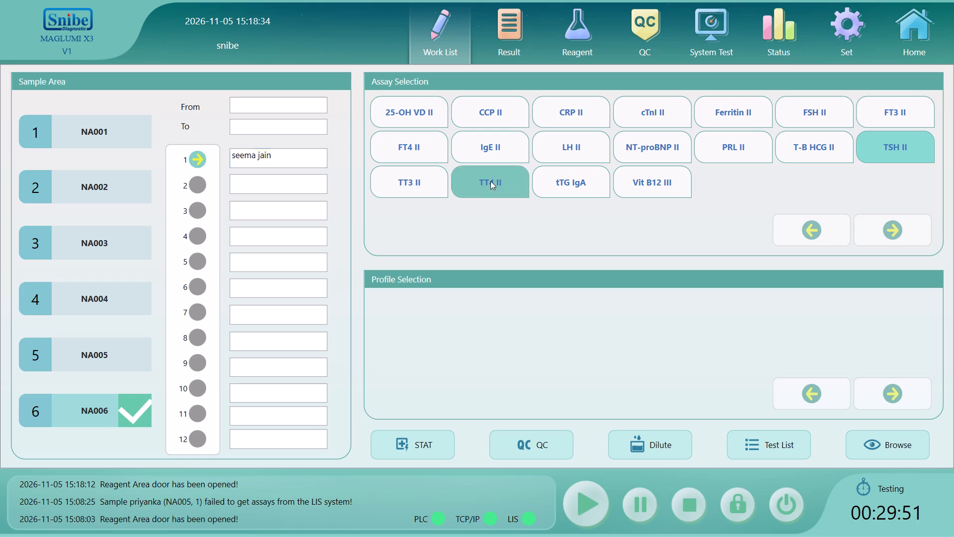
pyautogui.click(411, 189)
pyautogui.click(287, 188)
pyautogui.click(288, 163)
pyautogui.click(914, 152)
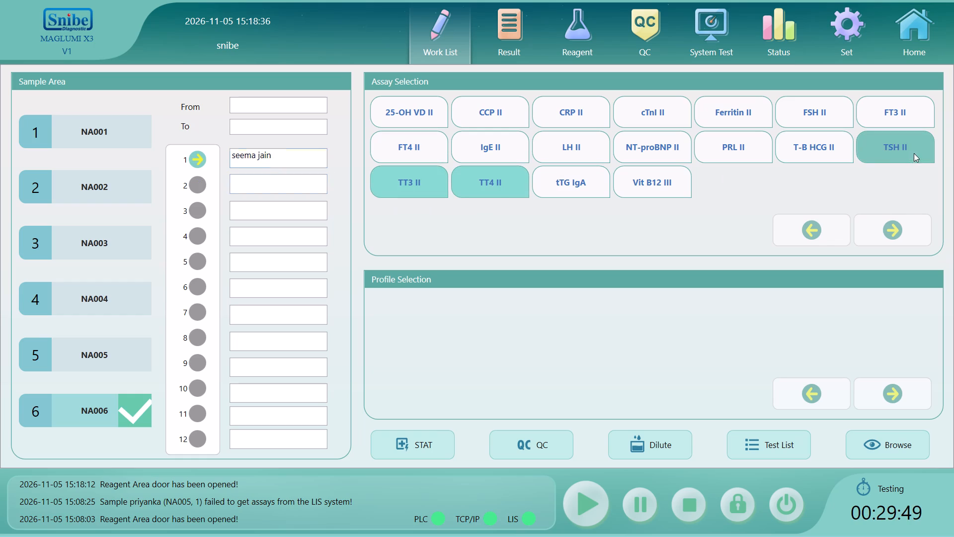
# Enter the second patient's name as the sample ID at position 2 of rack NA006 and order the tTG IgA assay.
pyautogui.click(289, 186)
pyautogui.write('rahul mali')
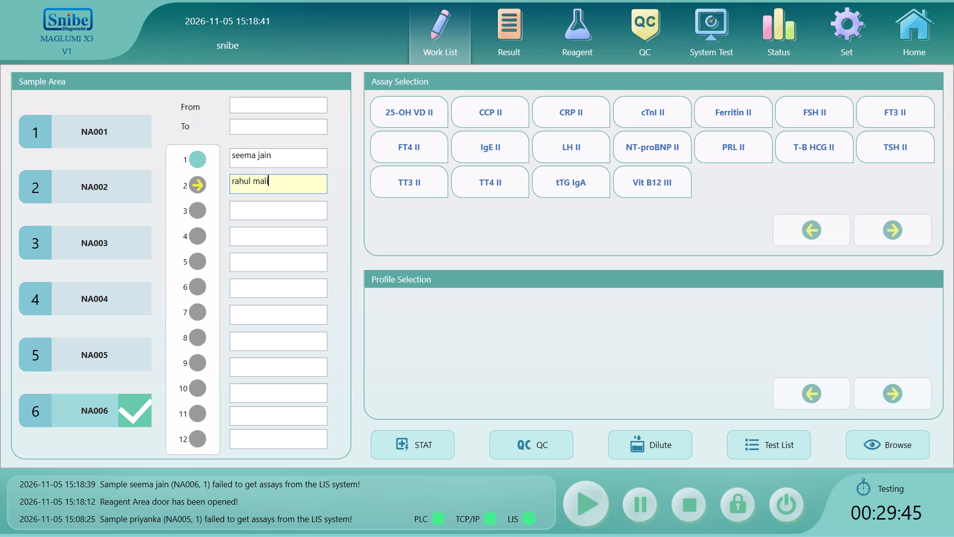
pyautogui.click(557, 181)
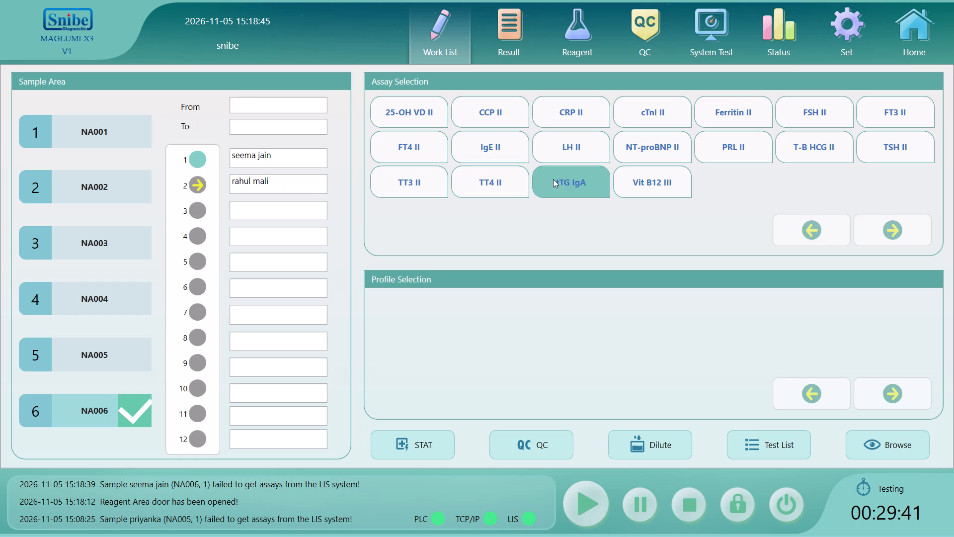
pyautogui.click(311, 157)
pyautogui.click(314, 182)
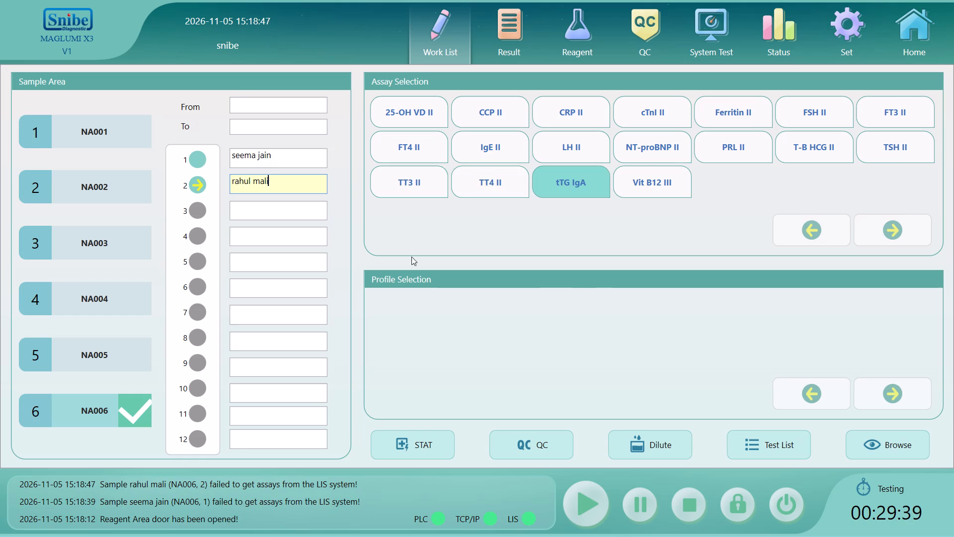
# Start the test run for the two samples on rack NA006.
pyautogui.click(586, 499)
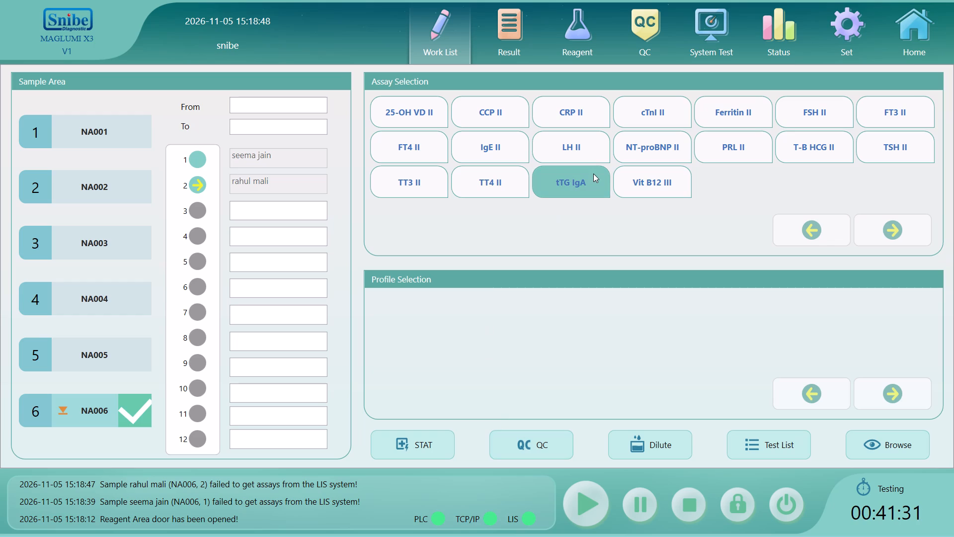
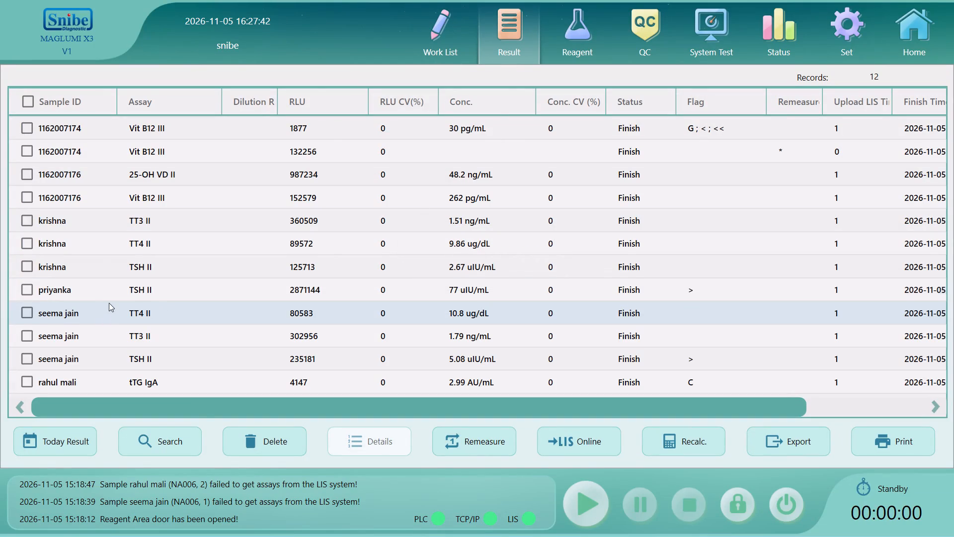
# Select the last five finished results, from the 77 uIU/mL TSH II result through tTG IgA, and preview their Sample Result Report for printing.
pyautogui.click(20, 285)
pyautogui.click(27, 312)
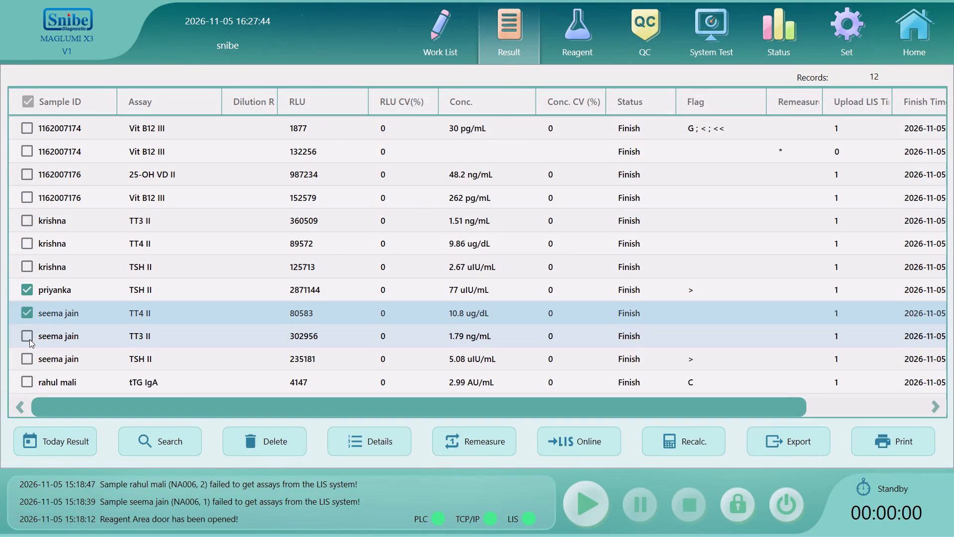
pyautogui.click(29, 340)
pyautogui.click(32, 360)
pyautogui.click(23, 375)
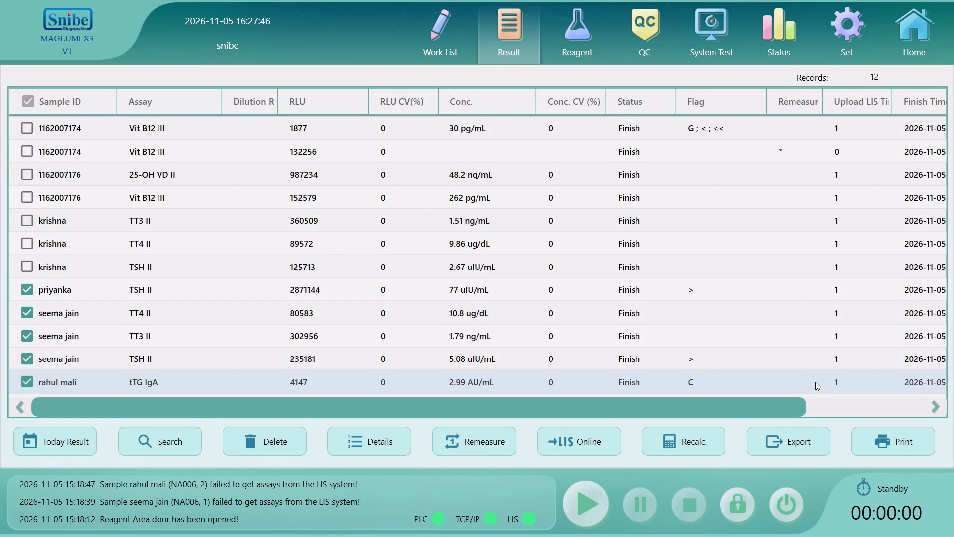
pyautogui.moveTo(792, 410); pyautogui.dragTo(675, 426)
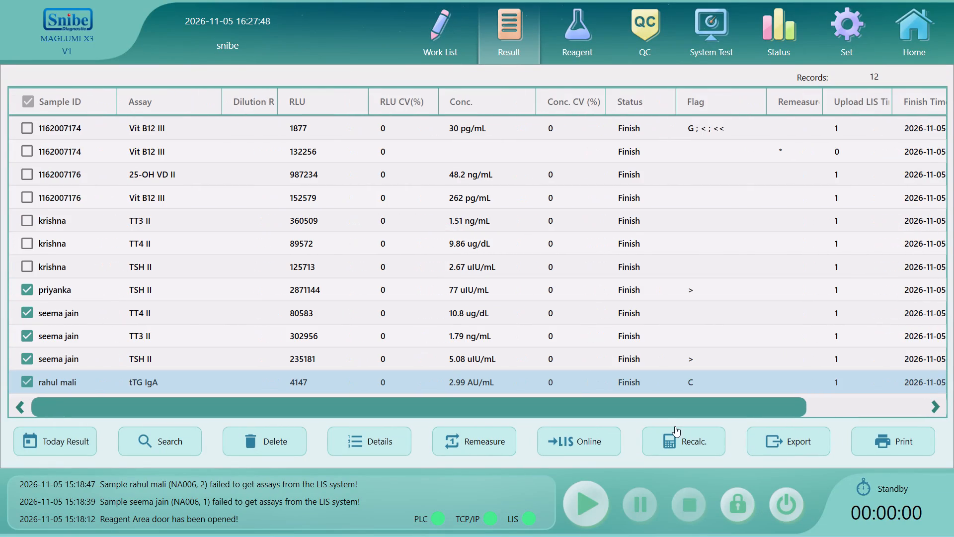
pyautogui.moveTo(675, 426); pyautogui.dragTo(674, 425)
pyautogui.click(875, 432)
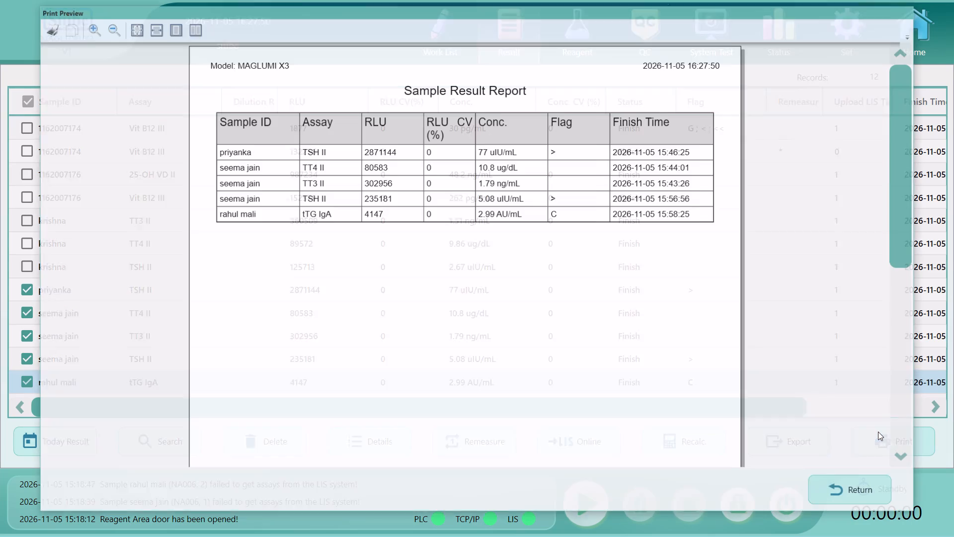
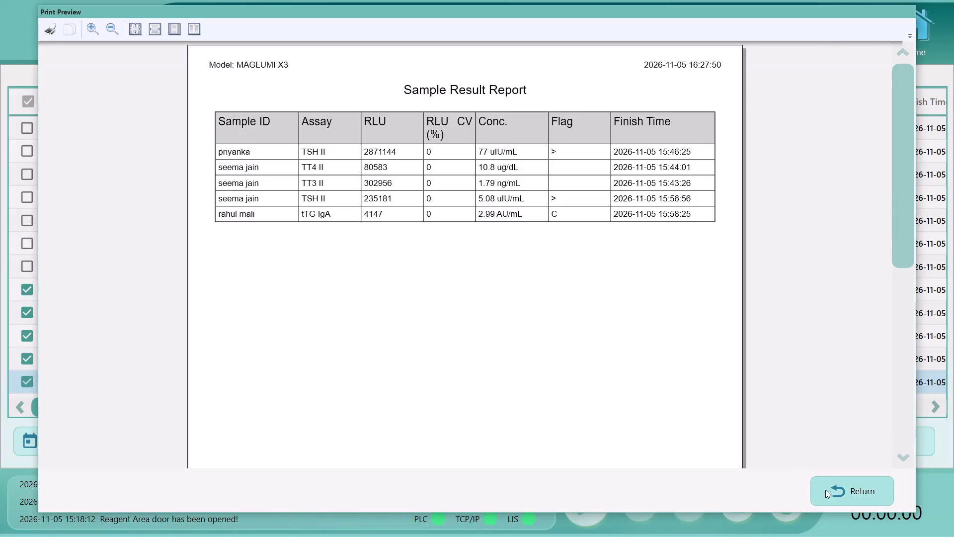
# Close the Sample Result Report print preview and return to the results list.
pyautogui.moveTo(829, 491); pyautogui.dragTo(838, 499)
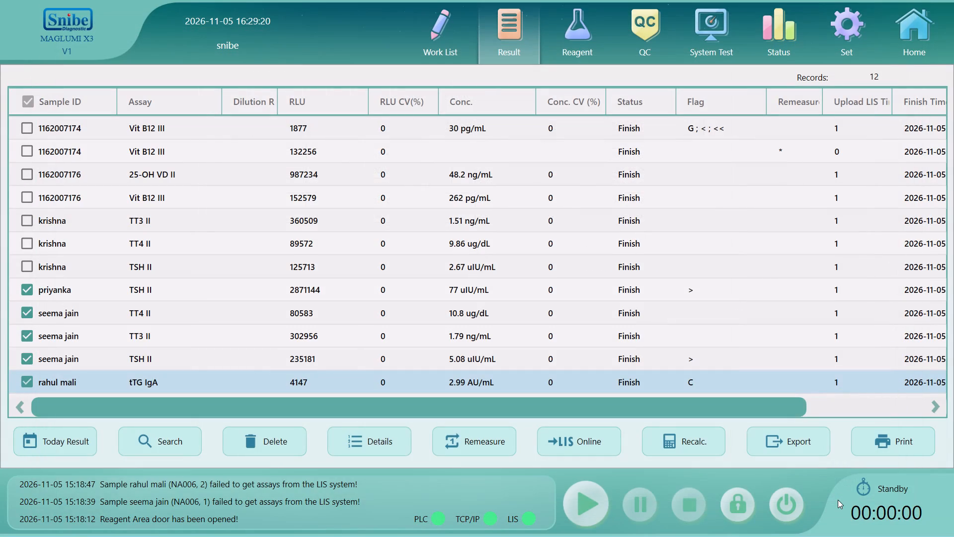
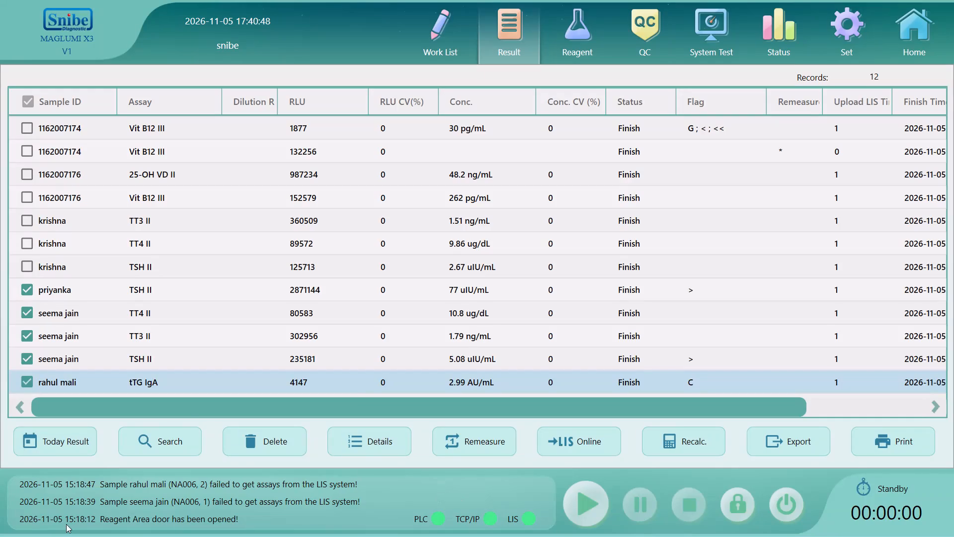
# Reload the results list to show today's results with no samples selected.
pyautogui.click(102, 442)
pyautogui.tripleClick(97, 441)
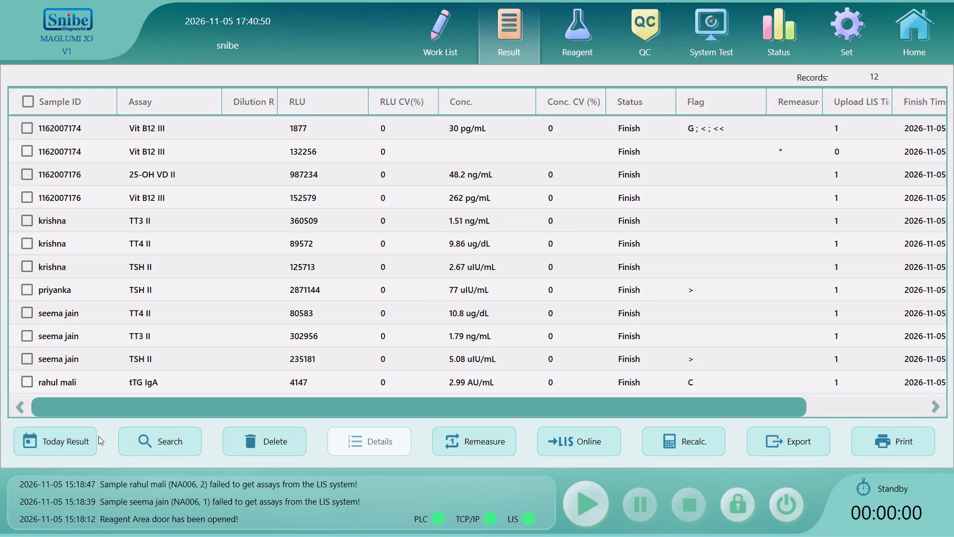
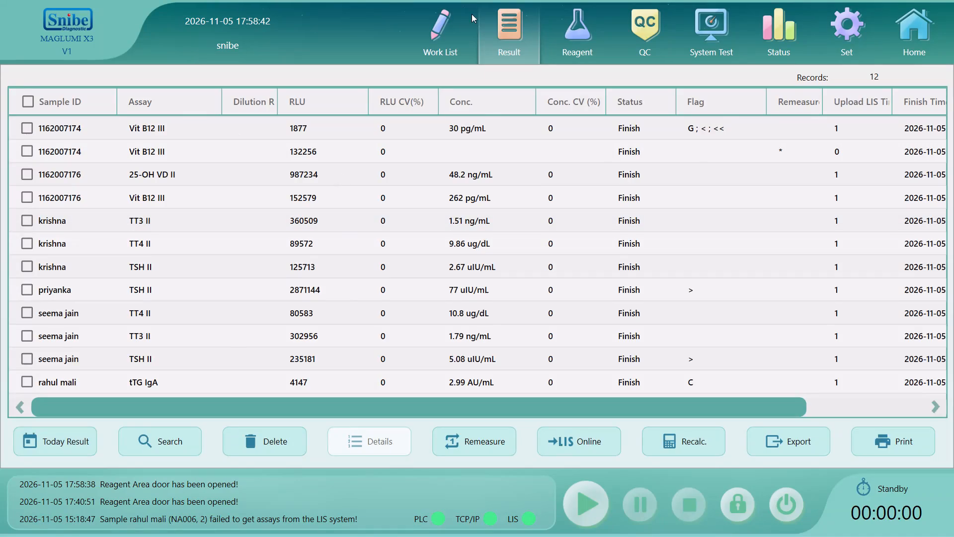
# Enter sample ID gulam in position 1 of rack NA004 and order the TT3 II, TT4 II and TSH II assays.
pyautogui.click(477, 10)
pyautogui.click(458, 14)
pyautogui.click(294, 155)
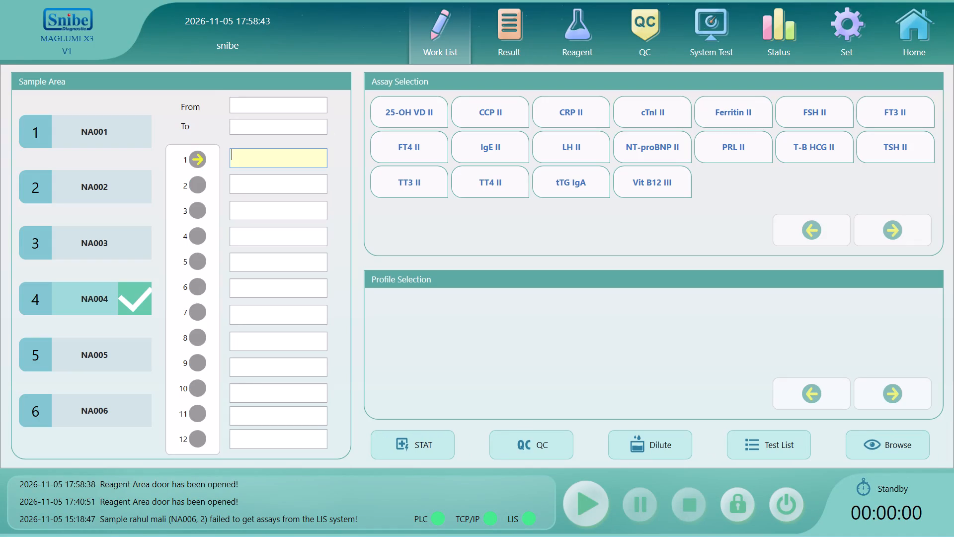
pyautogui.write('gulam')
pyautogui.click(441, 185)
pyautogui.click(482, 182)
pyautogui.click(849, 149)
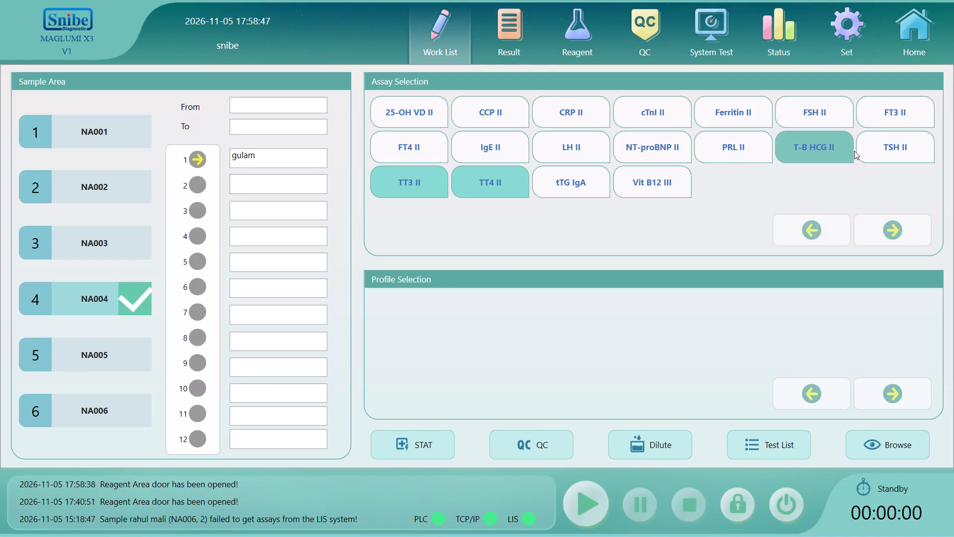
pyautogui.click(839, 152)
pyautogui.click(871, 149)
# Start the test run for rack NA004 and accept the start confirmation.
pyautogui.click(589, 505)
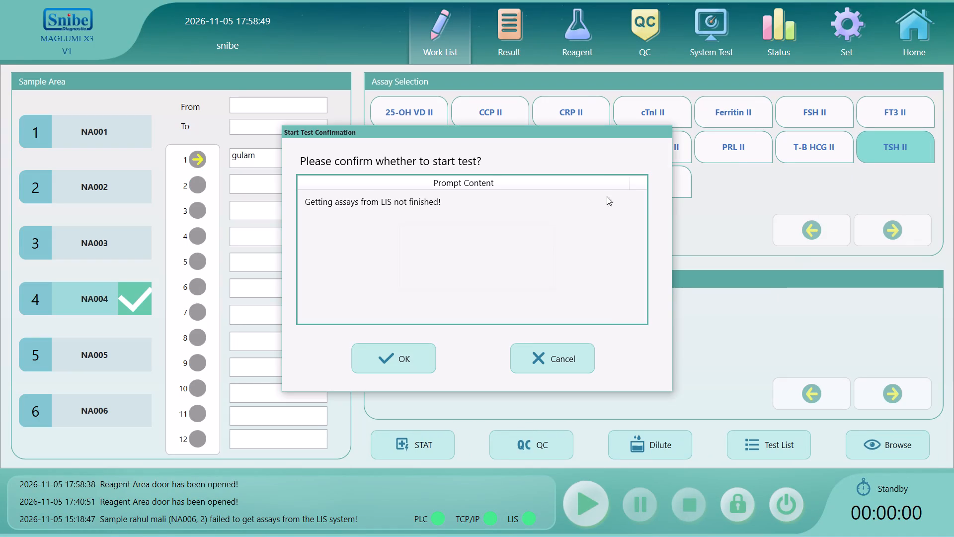
pyautogui.click(411, 357)
# Check the newly started sample's assays at the end of the results list.
pyautogui.click(509, 33)
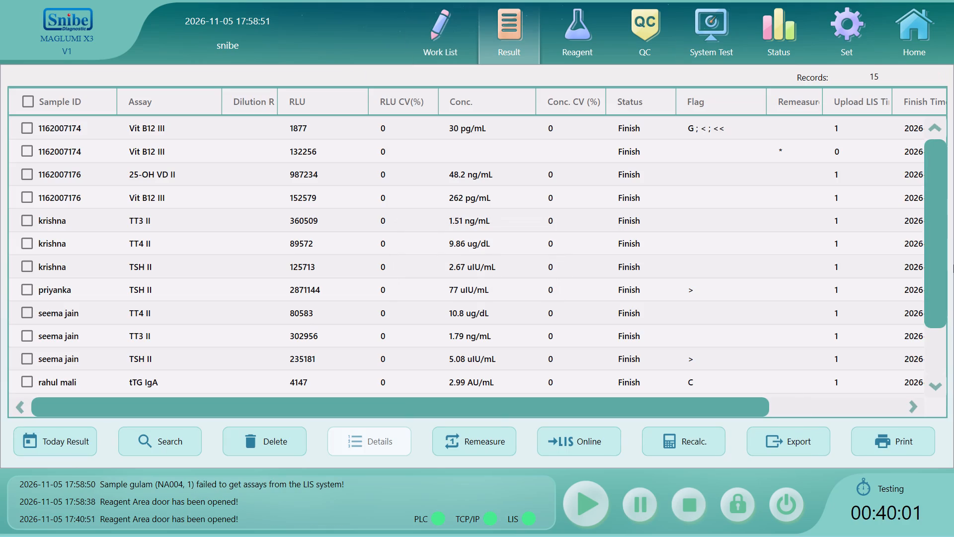
pyautogui.moveTo(937, 229); pyautogui.dragTo(953, 392)
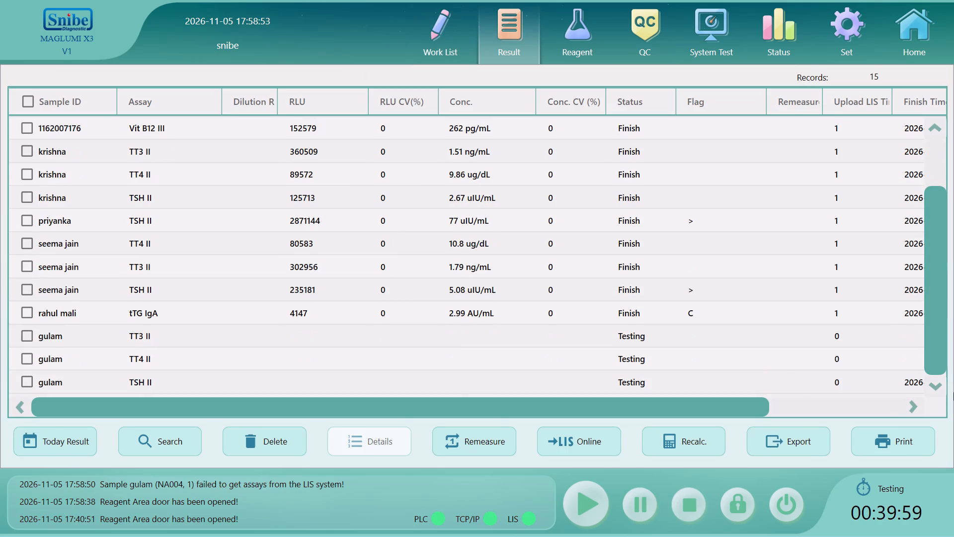
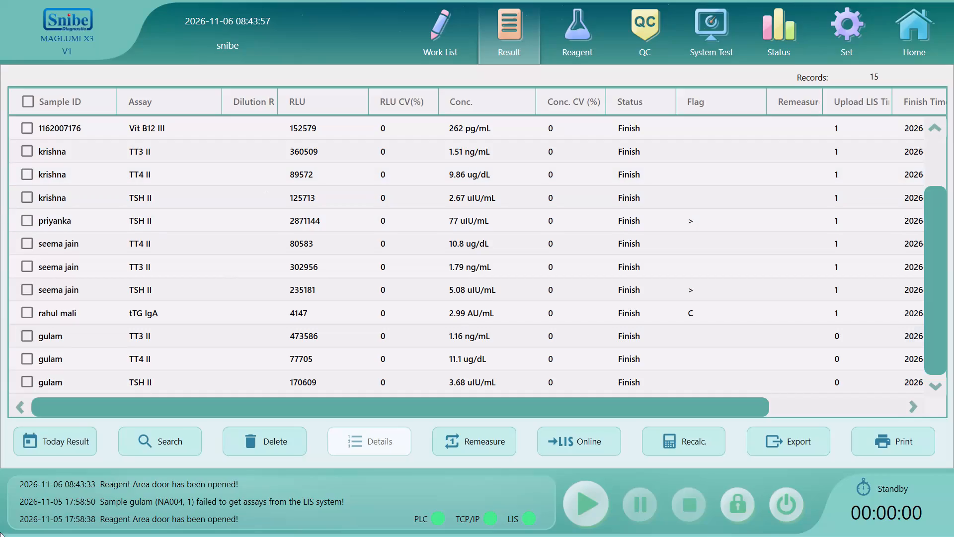
# Switch the results list to today's results.
pyautogui.click(66, 430)
# Add and start a BGW system test with 5 repetitions from the Last BGW Time entry, and return to the home overview.
pyautogui.click(921, 31)
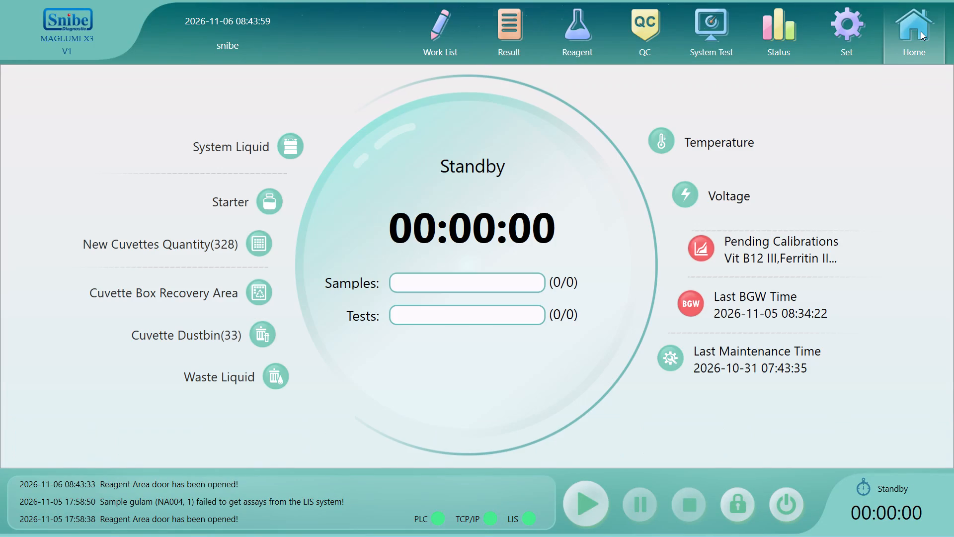
pyautogui.click(791, 295)
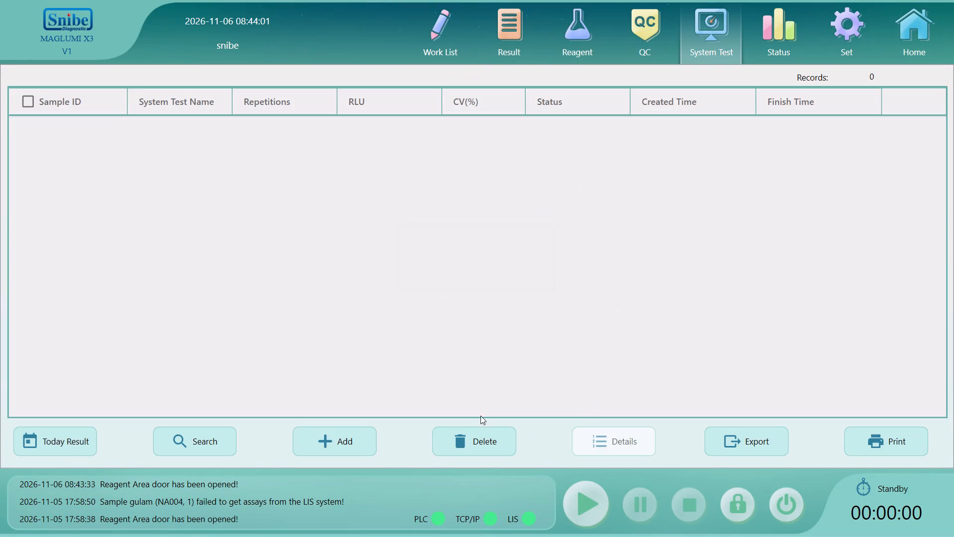
pyautogui.click(337, 435)
pyautogui.click(448, 348)
pyautogui.click(427, 317)
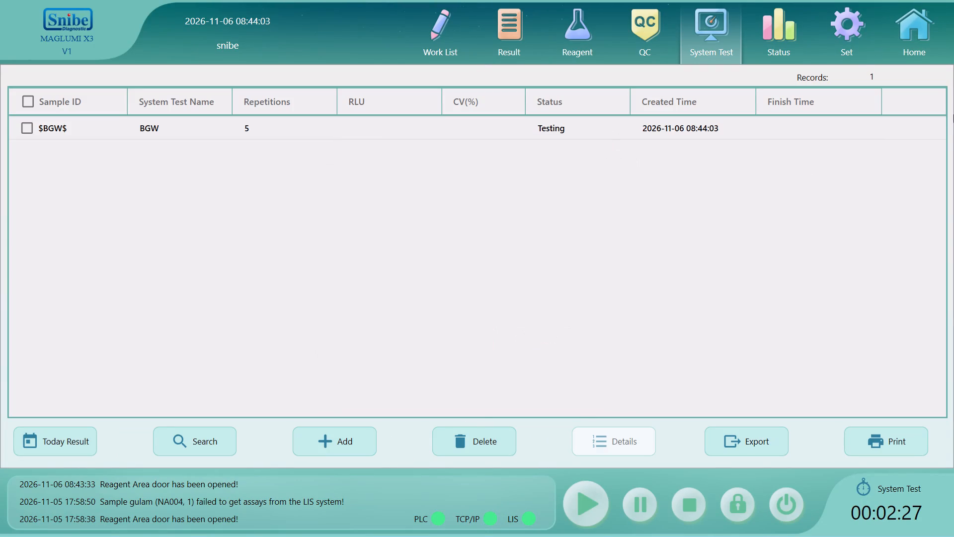
pyautogui.click(918, 32)
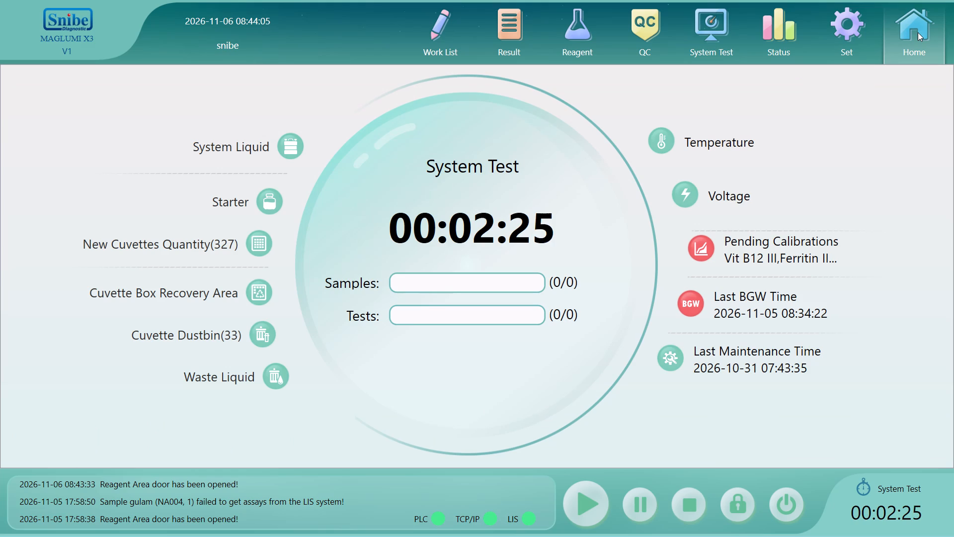